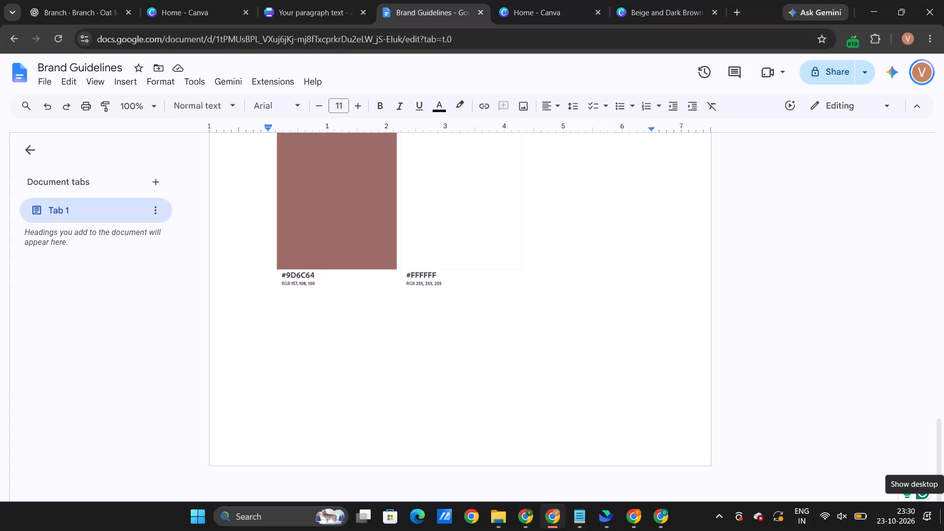
click(326, 0)
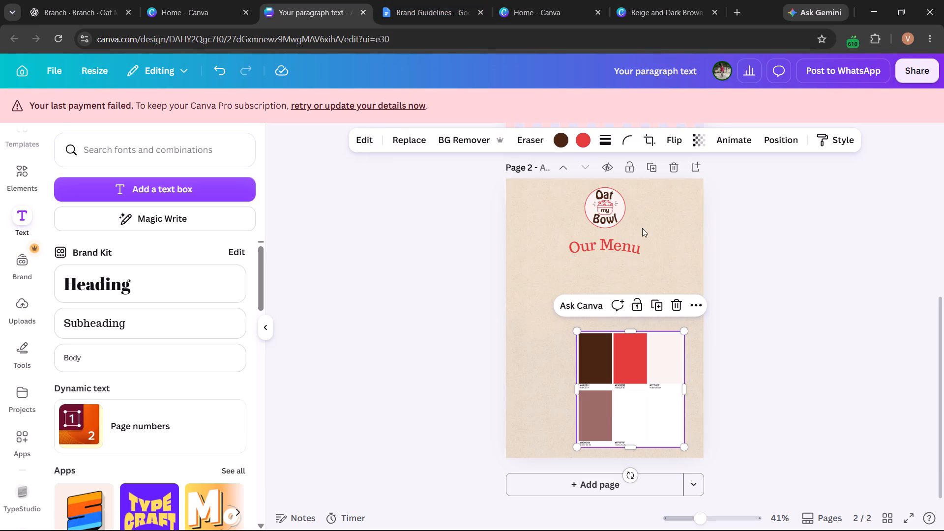
click(614, 206)
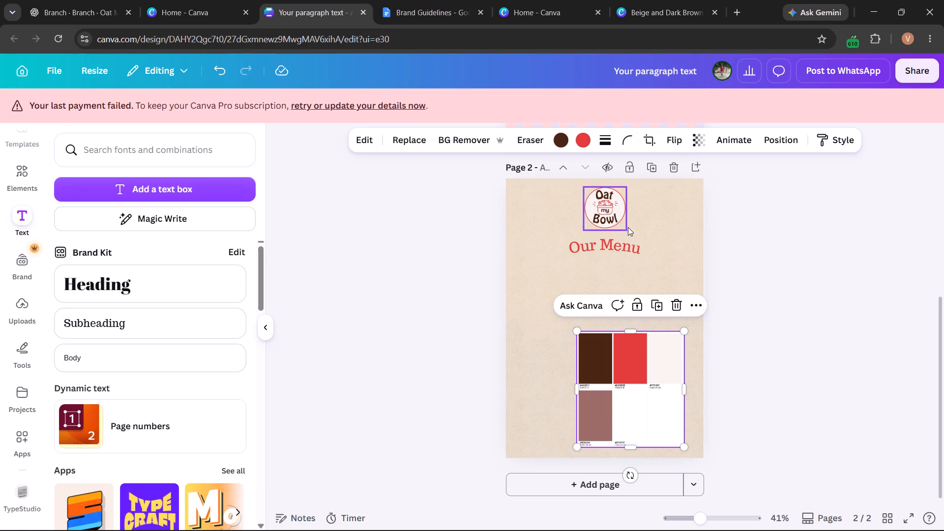
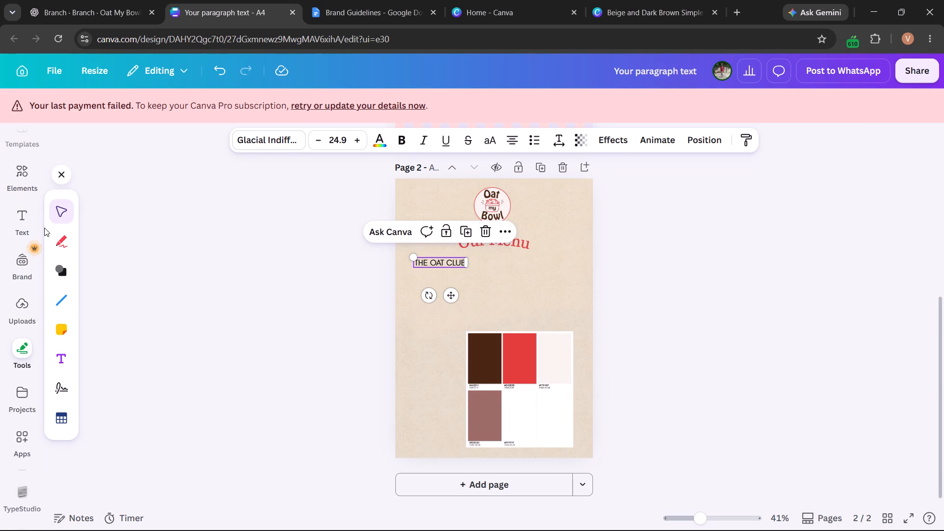
click(59, 305)
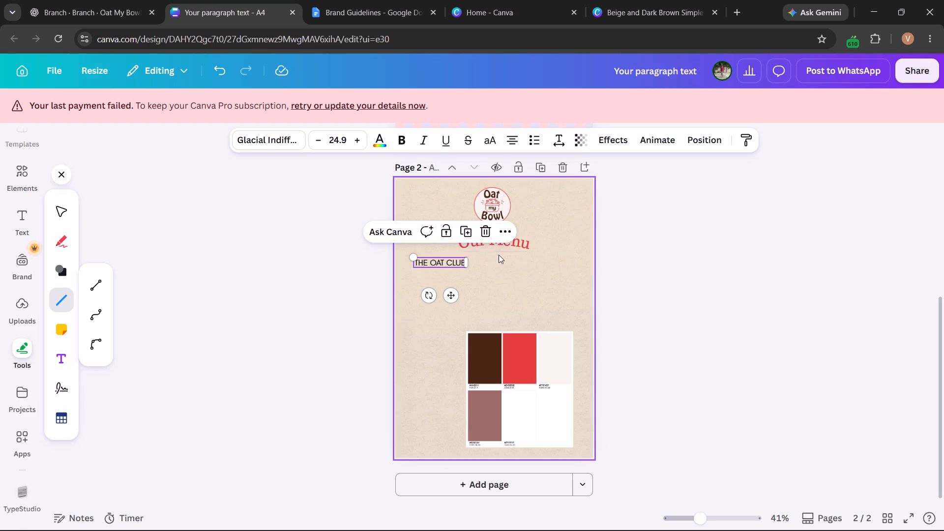
click(101, 289)
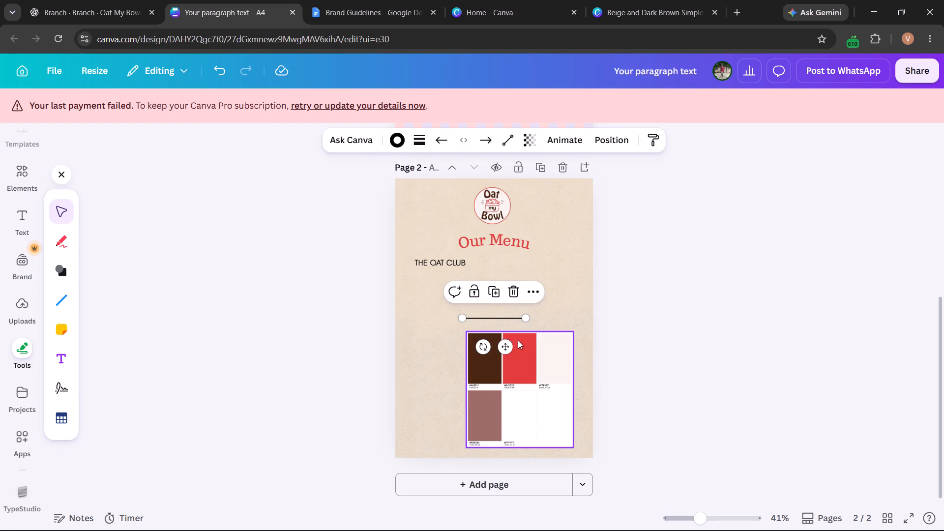
drag(507, 348, 517, 292)
drag(512, 290, 510, 293)
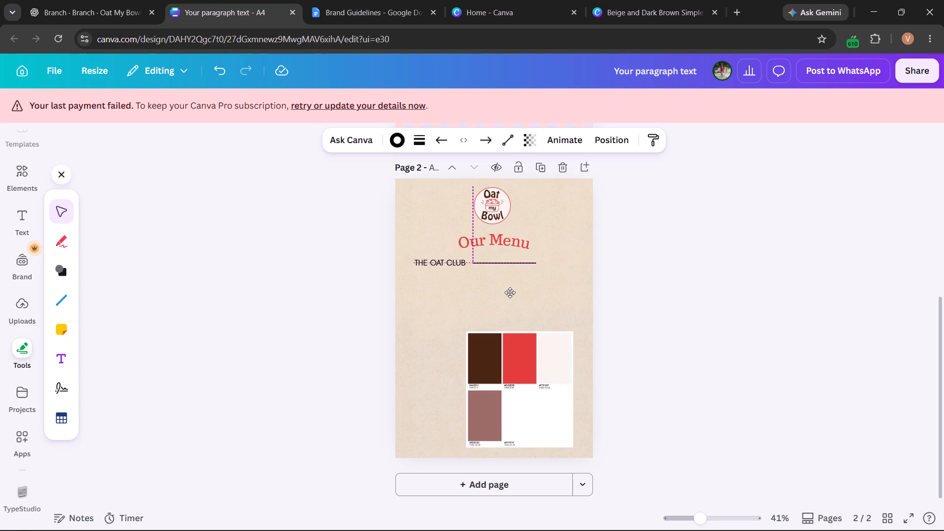
drag(510, 293, 507, 294)
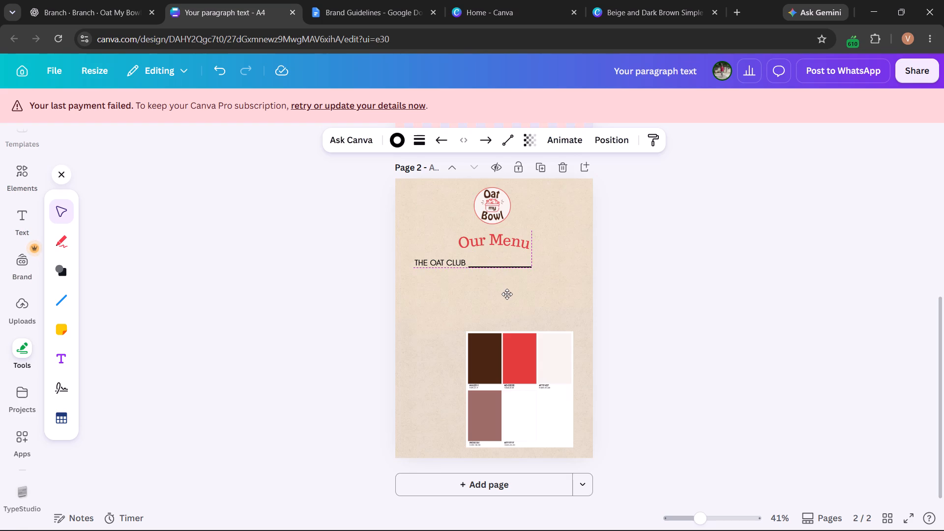
drag(507, 294, 507, 294)
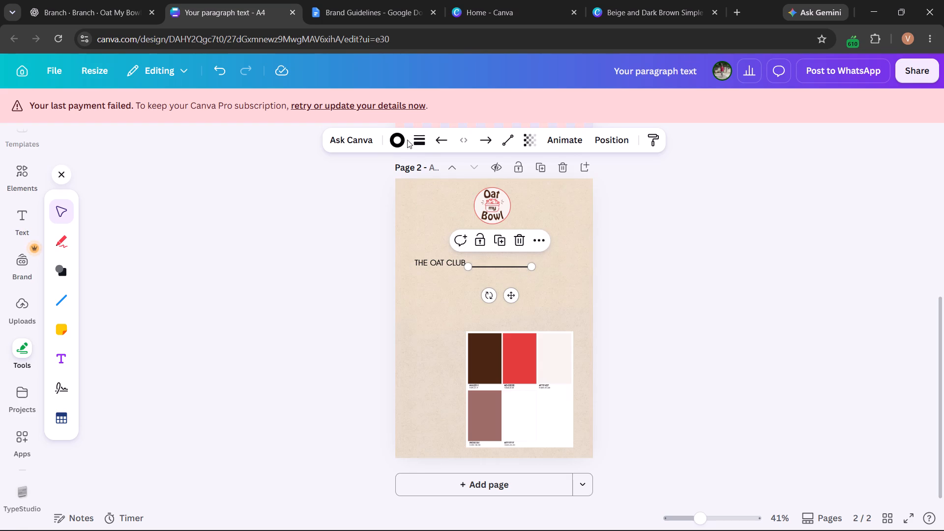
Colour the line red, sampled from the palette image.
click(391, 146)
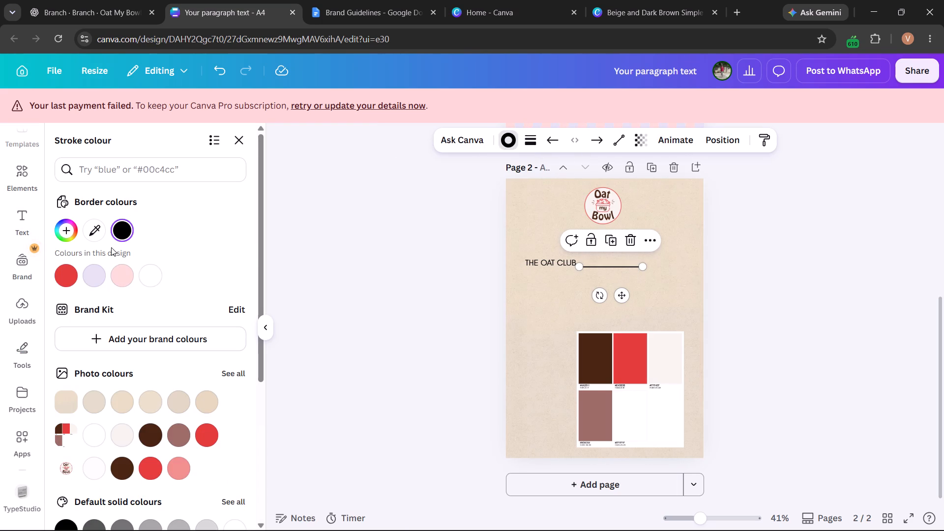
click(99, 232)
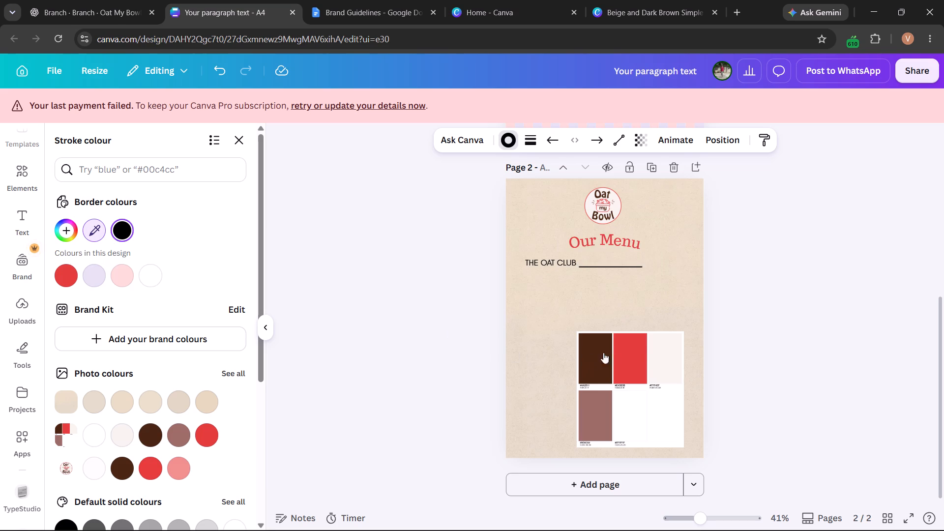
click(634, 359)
Recolour the "THE OAT CLUB" heading dark brown, sampled from the palette image.
click(553, 263)
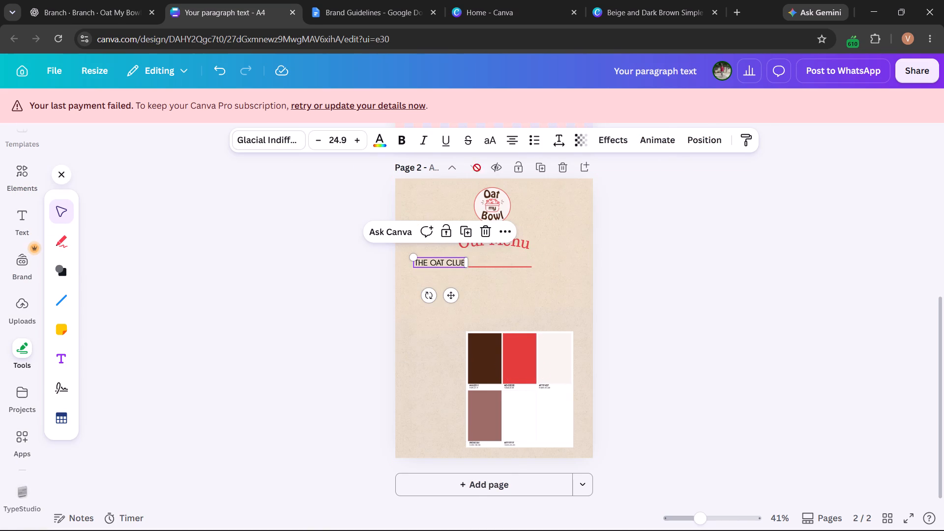
click(379, 141)
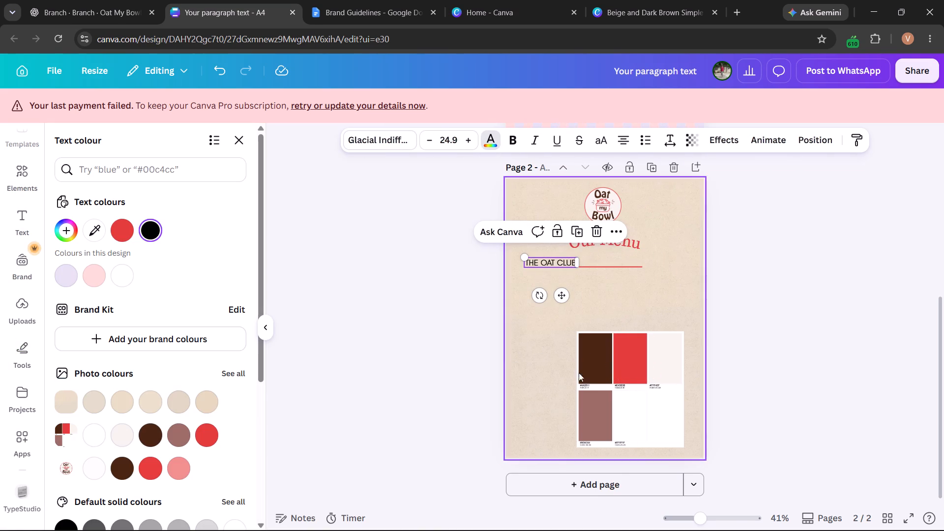
click(595, 374)
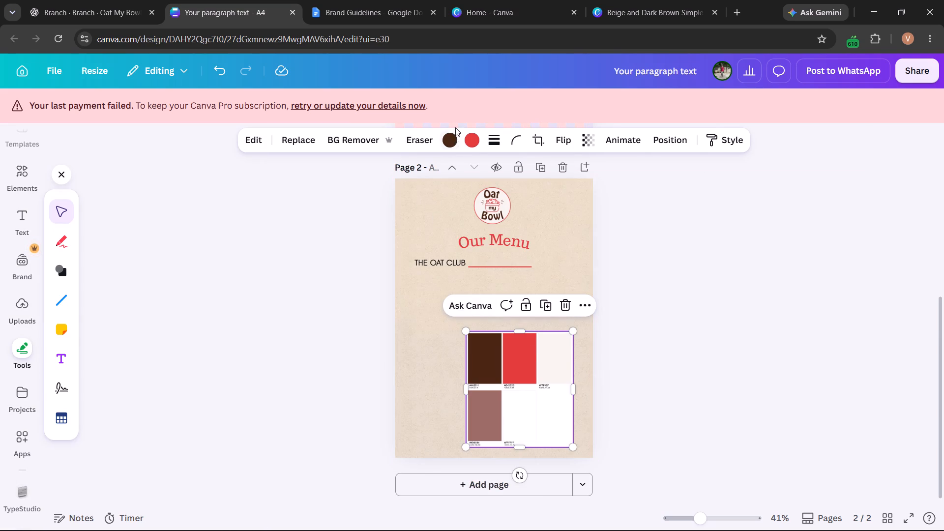
click(454, 134)
click(562, 265)
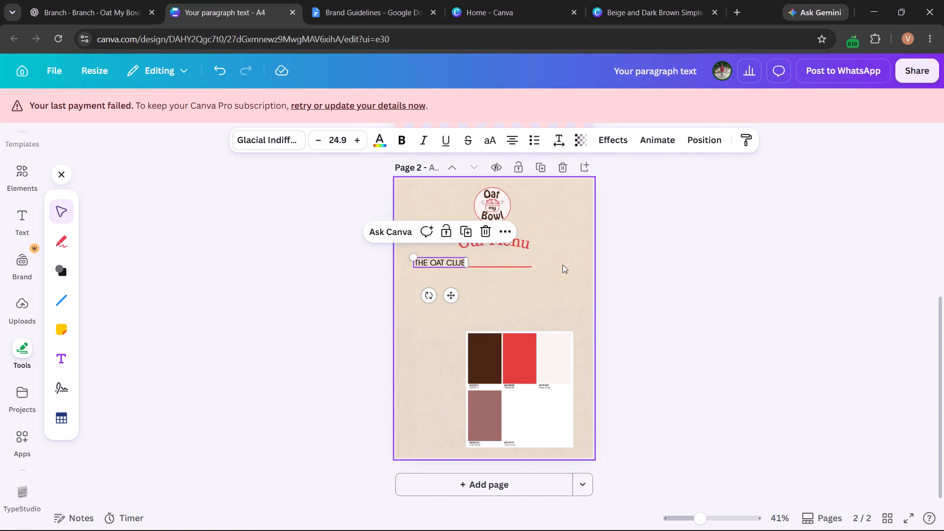
click(387, 136)
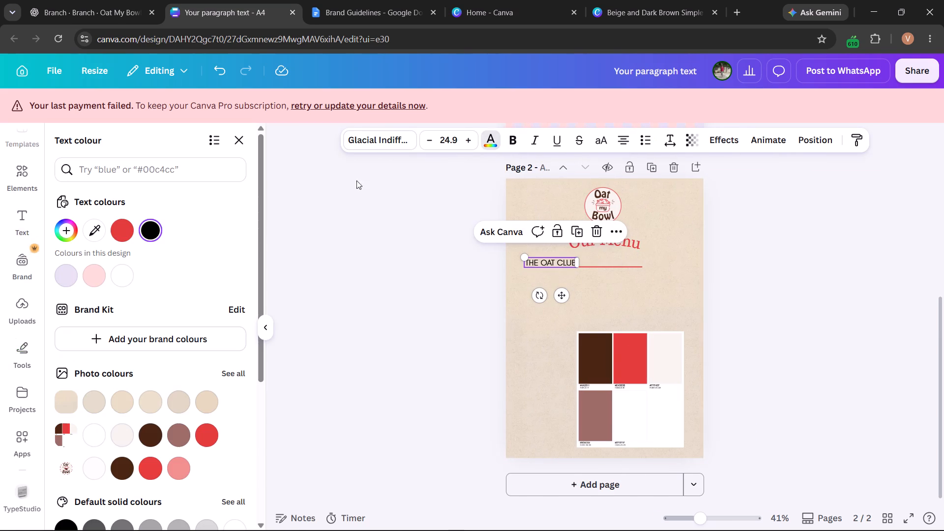
click(86, 235)
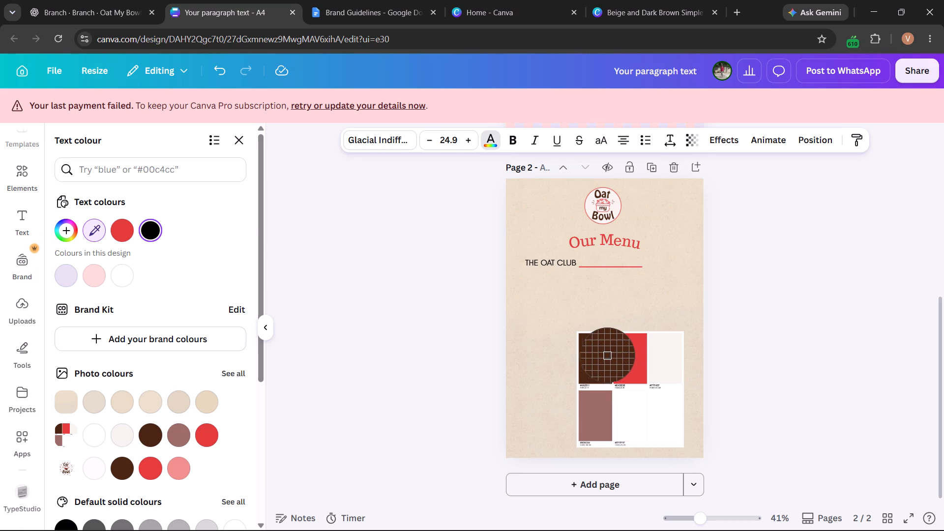
click(604, 356)
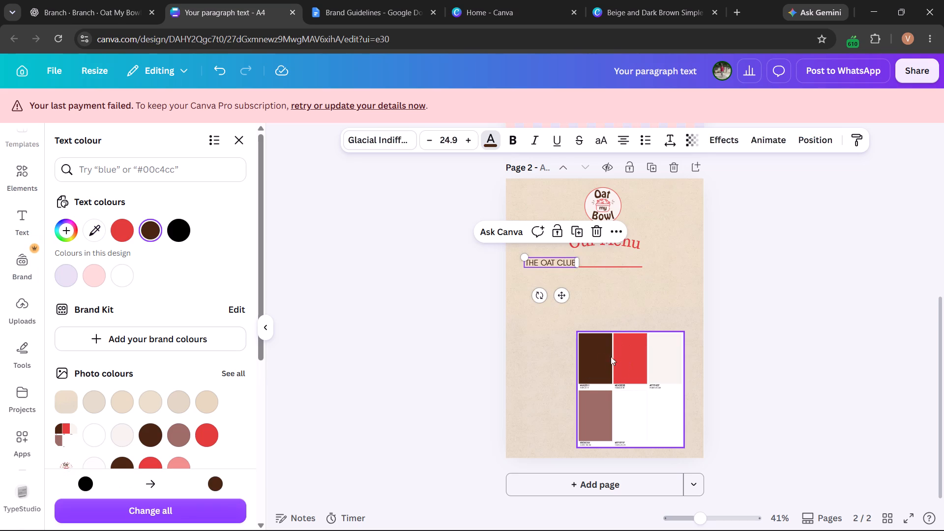
Change the line beside "THE OAT CLUB" to dark grey brown #4a2512.
click(608, 269)
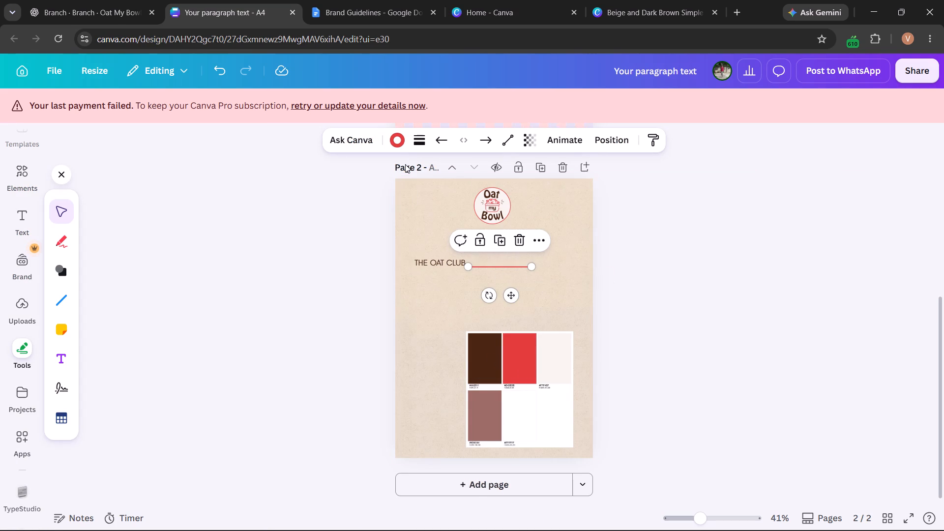
click(401, 136)
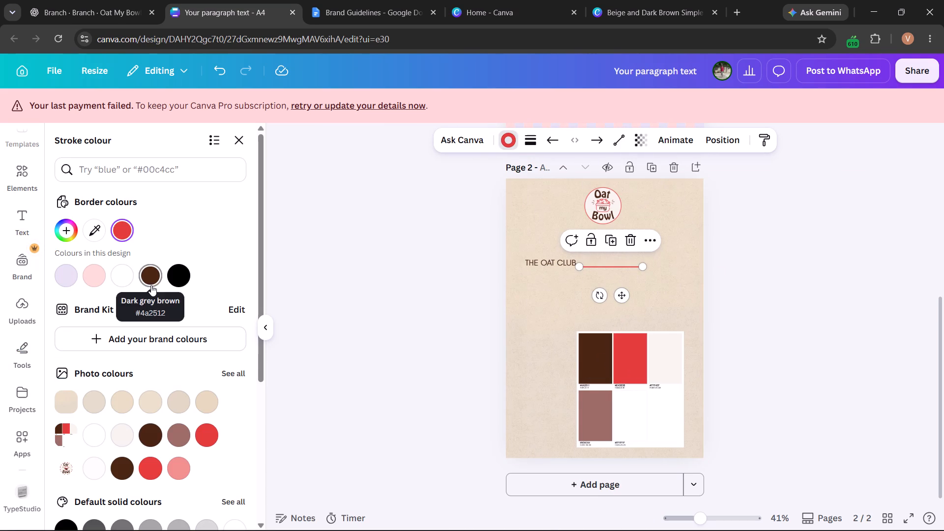
click(151, 285)
click(386, 307)
click(669, 285)
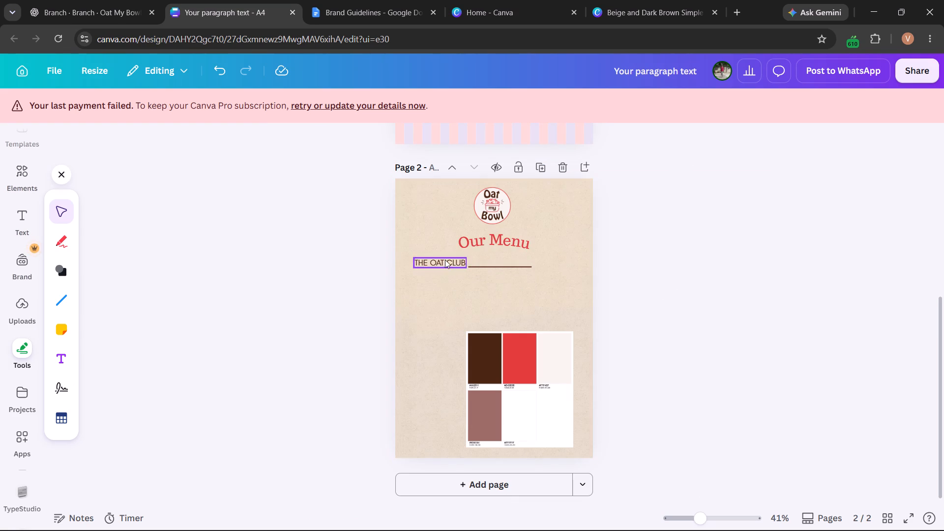
Add a text box containing the copied line "Regular Overnight Oats — ₹149" and enlarge it to size 30.2.
click(25, 223)
click(145, 193)
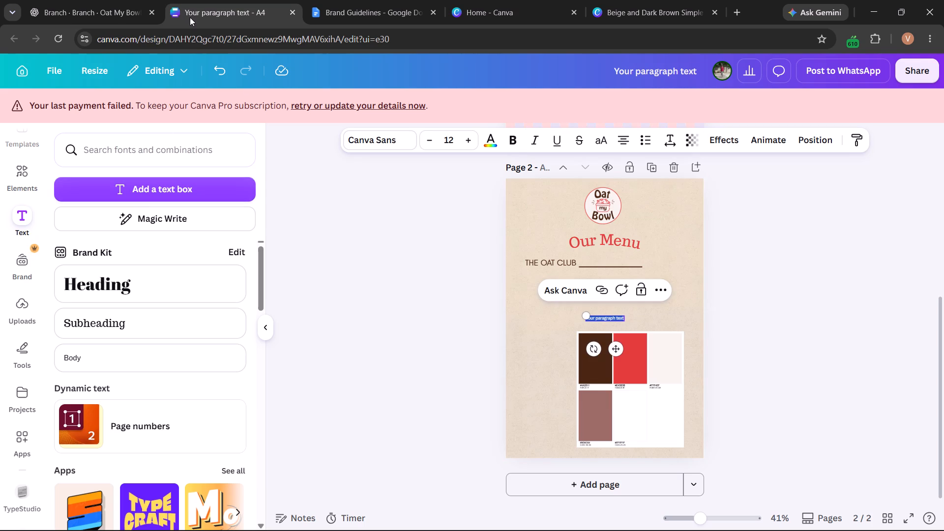
key(ctrl+v)
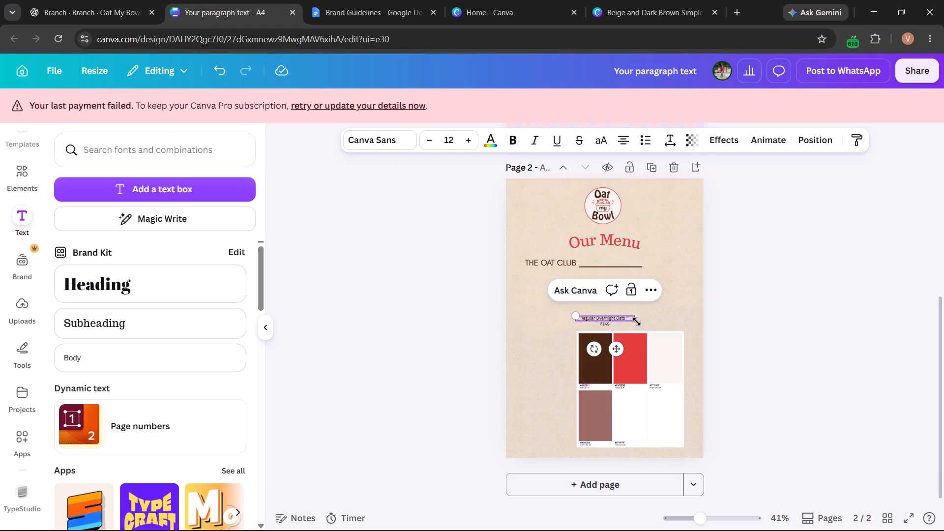
drag(636, 322, 725, 328)
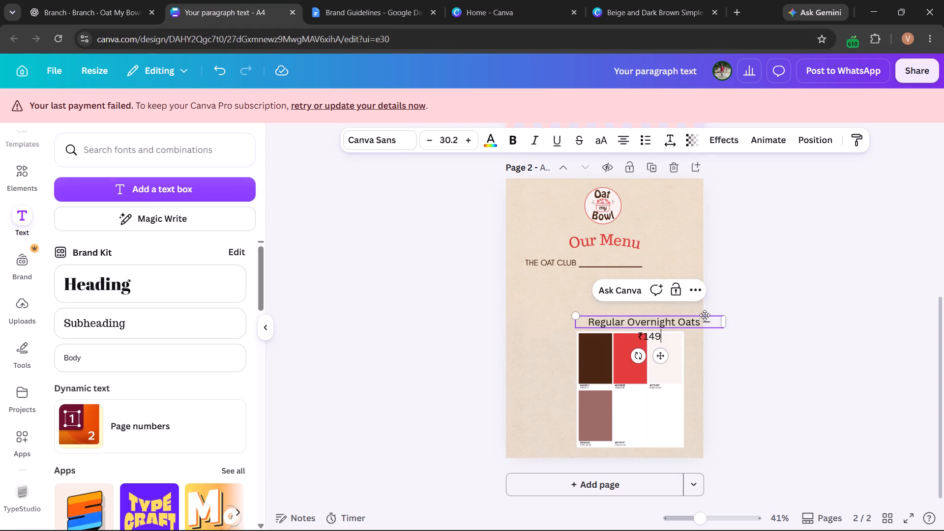
Cut the price "₹149" from the new text and remove the trailing dash, leaving "Regular Overnight Oats".
drag(659, 338, 634, 337)
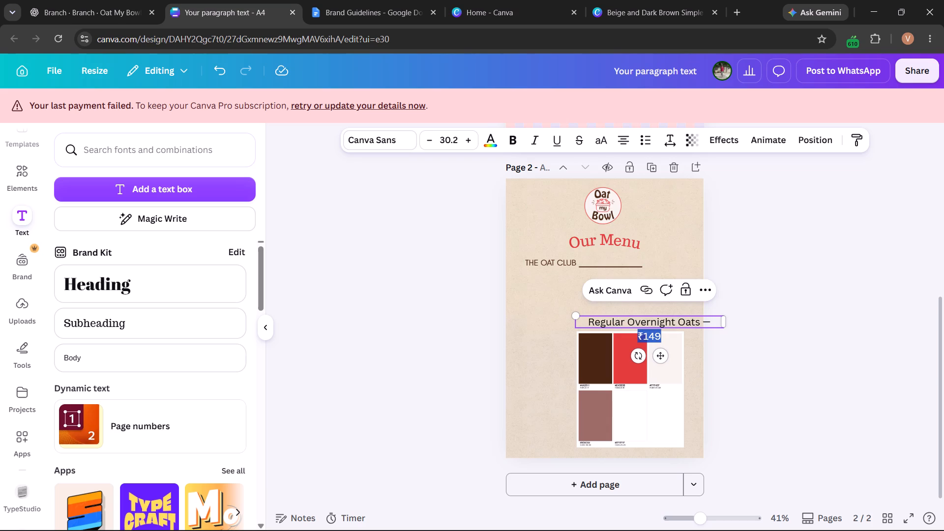
key(ctrl+x)
key(BackSpace)
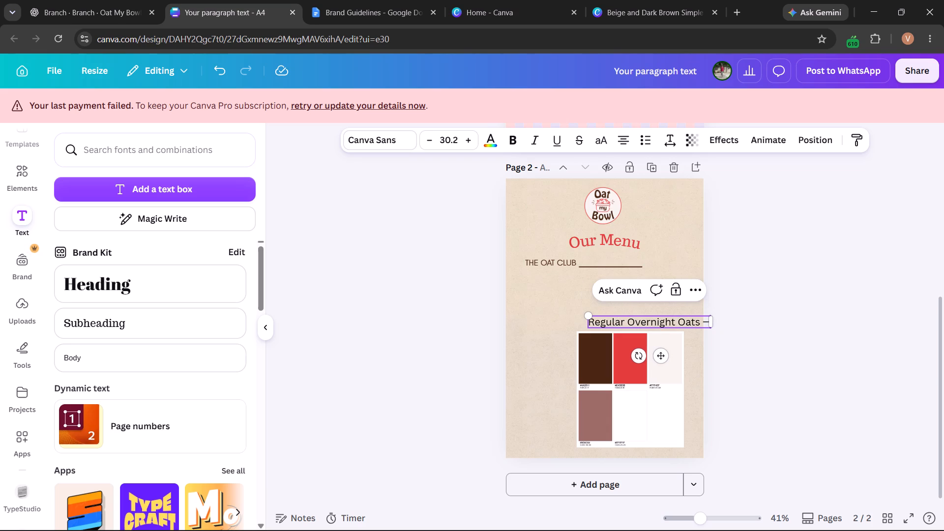
key(BackSpace)
key(BackSpace)
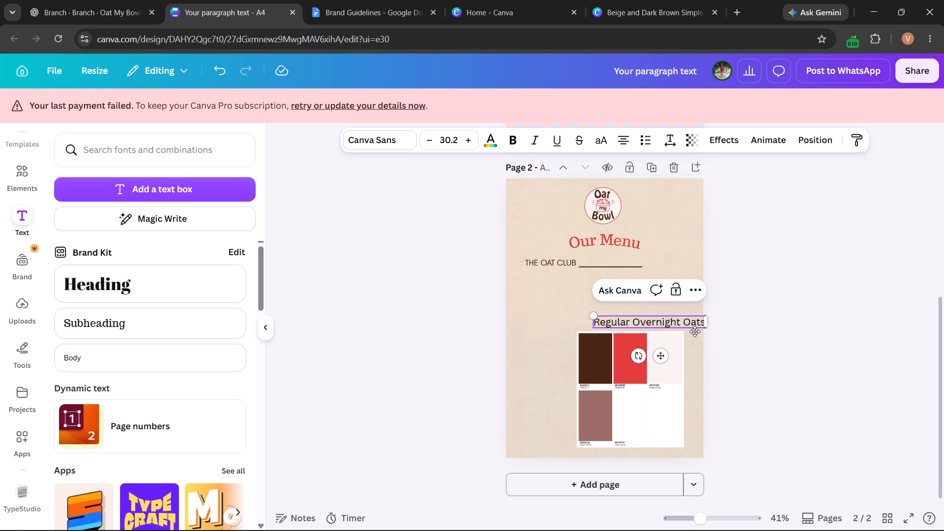
Move "Regular Overnight Oats" to the left side of the page, just below "THE OAT CLUB".
drag(657, 357, 587, 326)
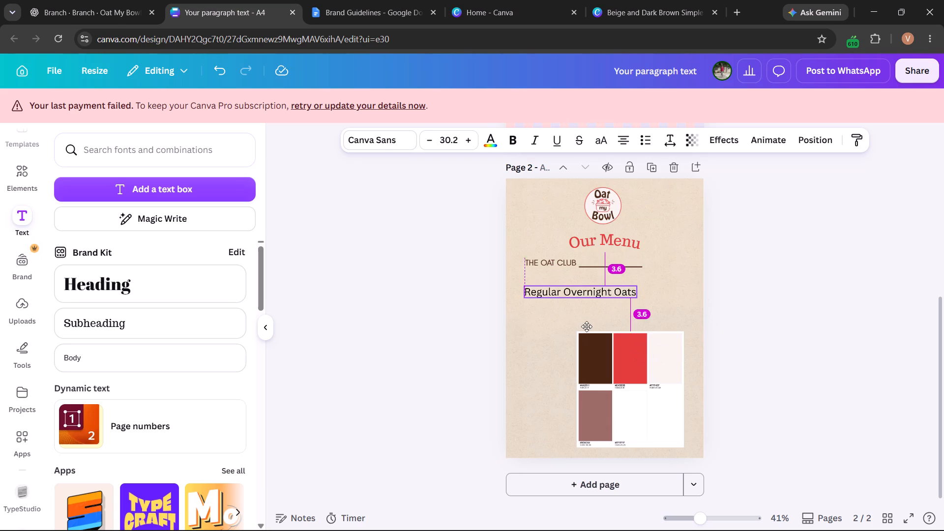
drag(587, 326, 585, 321)
Set the font of "Regular Overnight Oats" to Abril Fatface.
triple_click(586, 284)
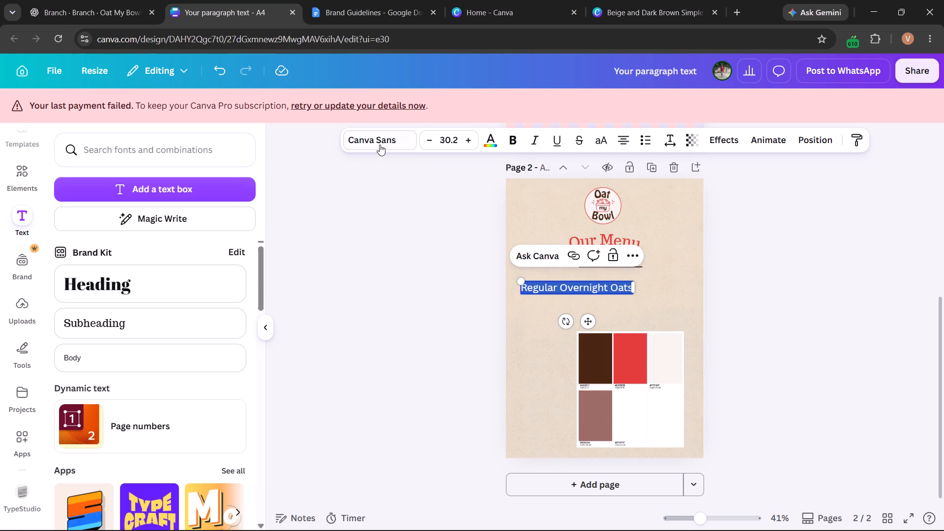
click(379, 140)
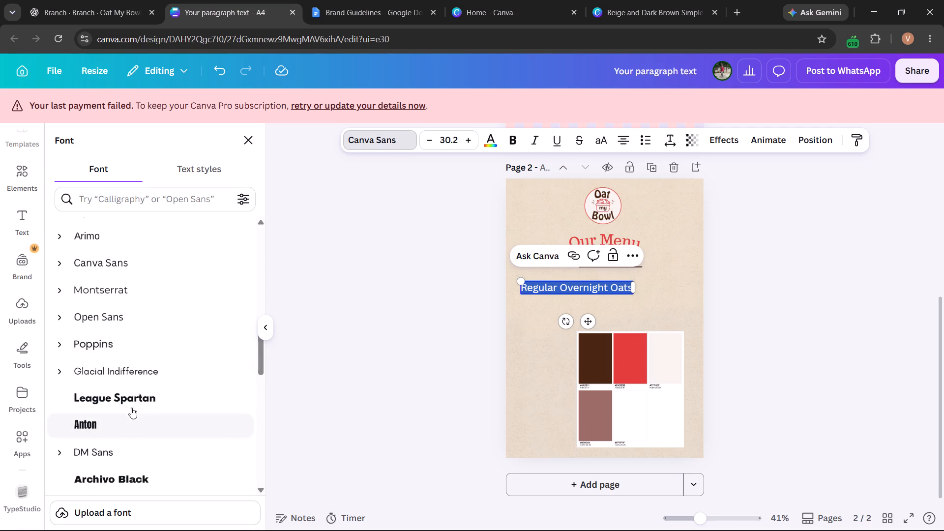
scroll(132, 406, up, 4)
click(149, 306)
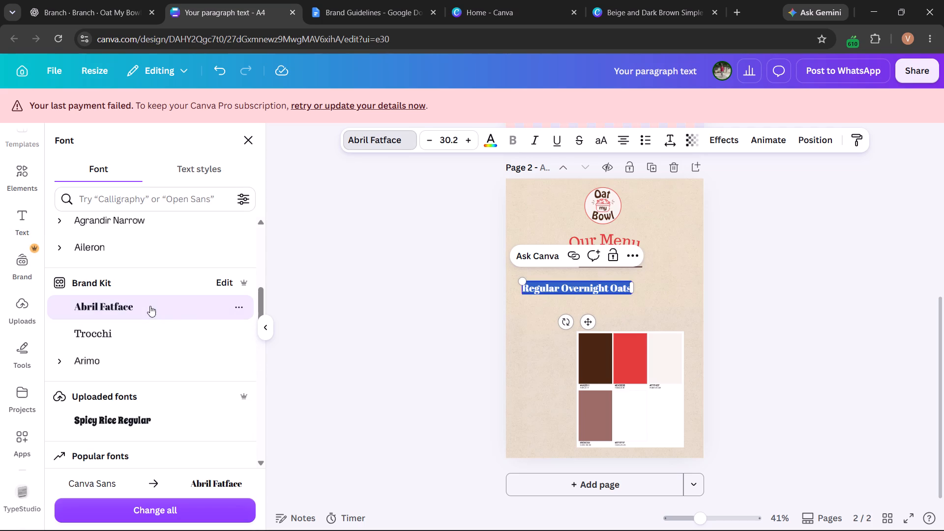
click(653, 289)
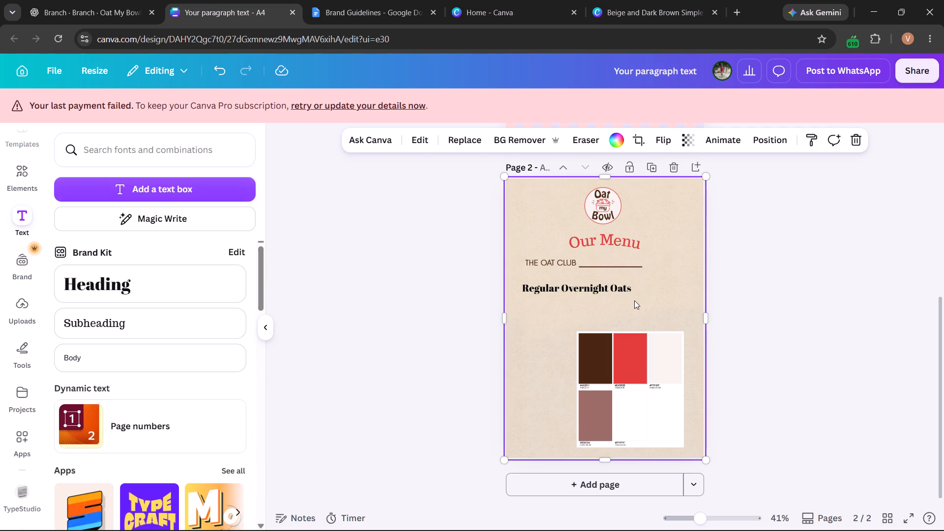
Colour "Regular Overnight Oats" red #e43c3b.
click(610, 292)
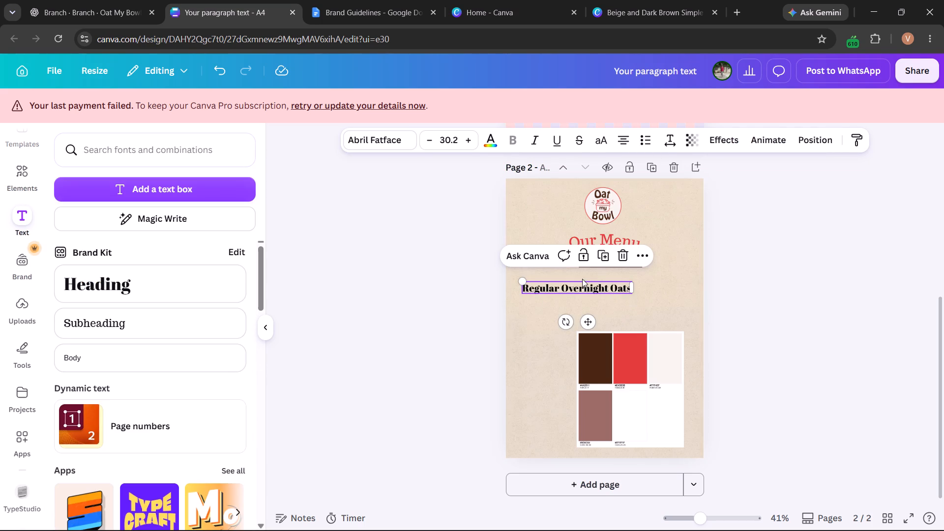
click(489, 138)
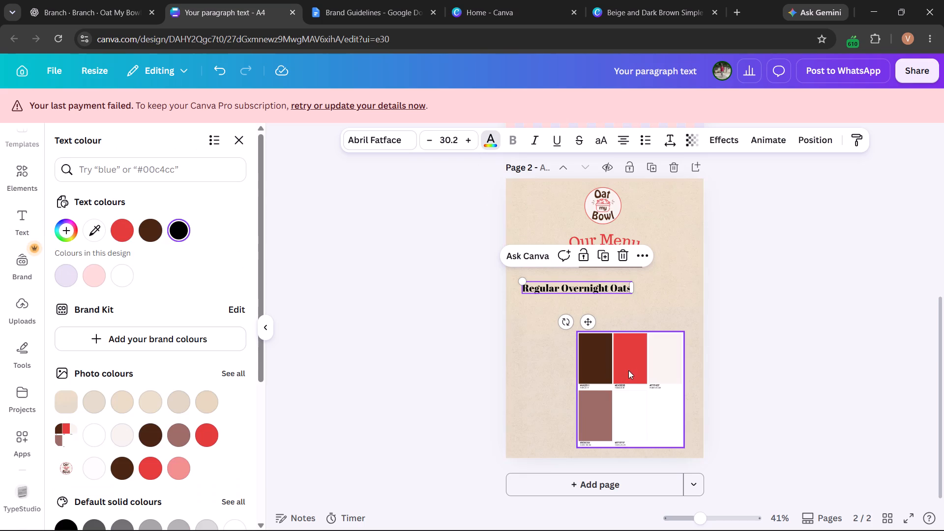
click(122, 226)
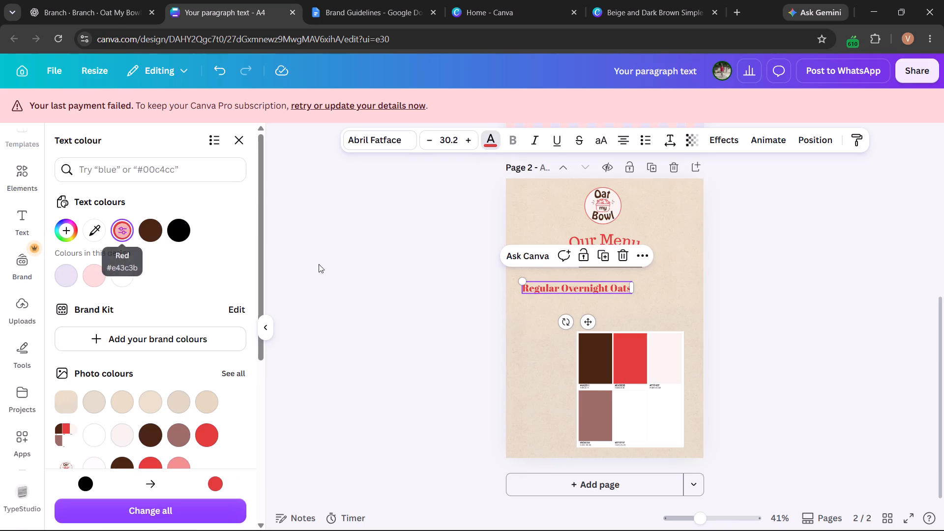
Shrink the "Regular Overnight Oats" text to font size 24.9.
drag(635, 295, 633, 294)
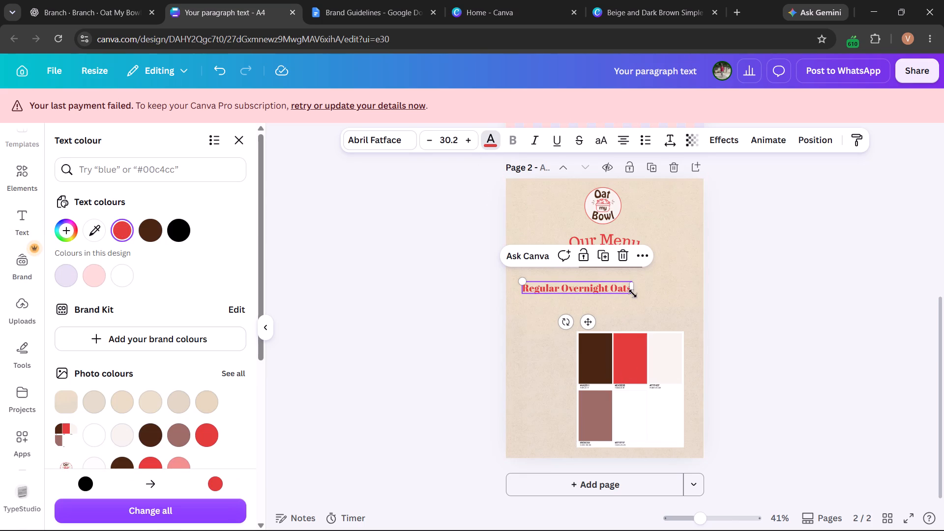
drag(633, 294, 624, 290)
click(629, 307)
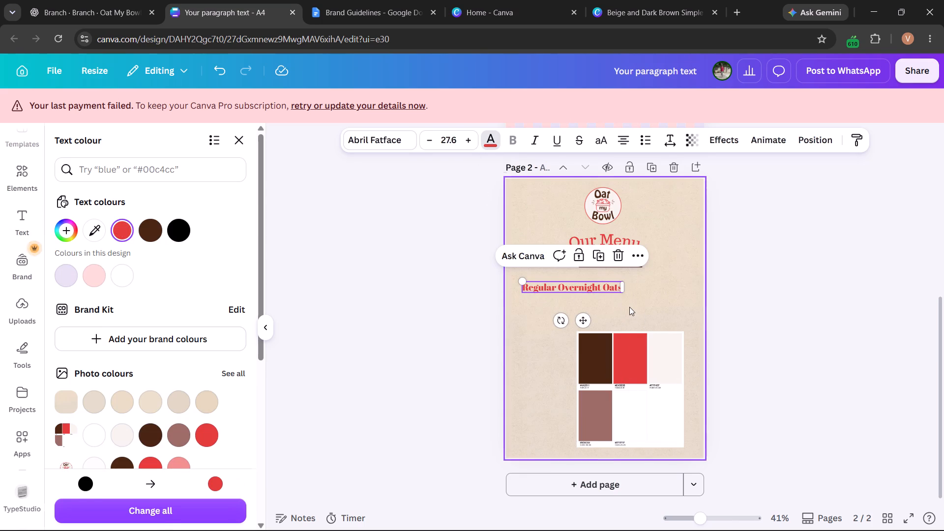
click(604, 285)
drag(623, 295, 623, 295)
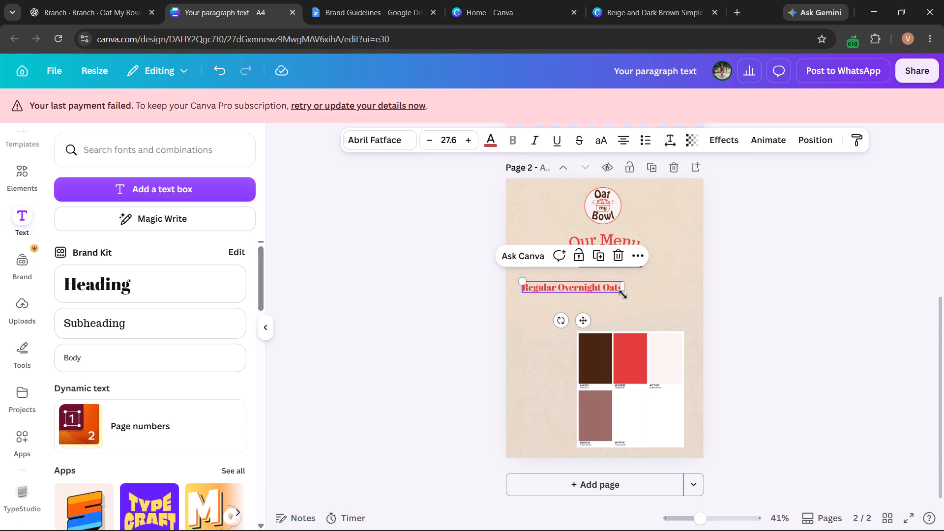
drag(623, 295, 614, 287)
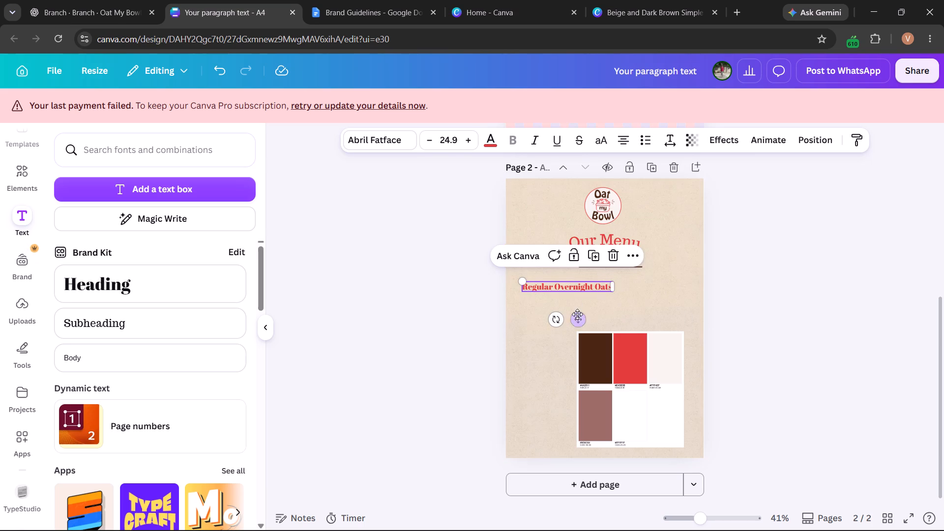
Move "Regular Overnight Oats" up close beneath "THE OAT CLUB" and shift it slightly left.
drag(577, 314, 581, 308)
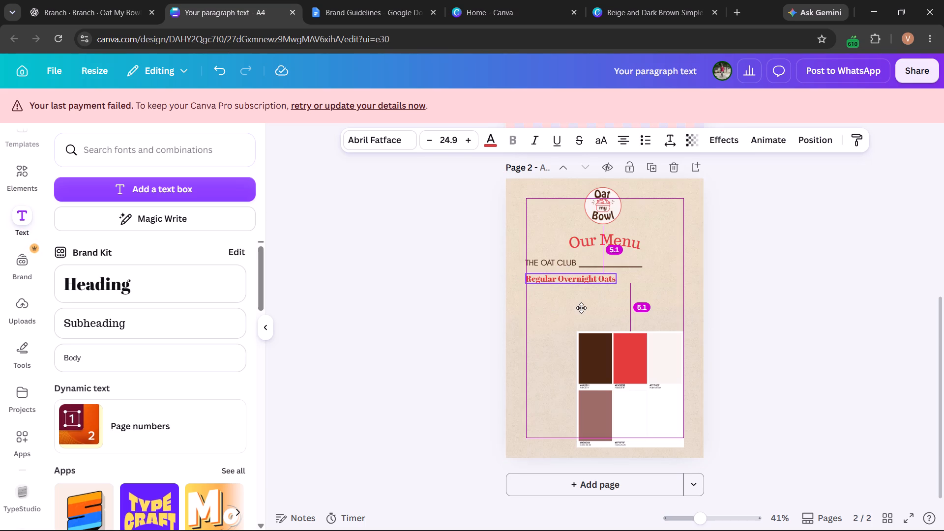
drag(581, 308, 581, 309)
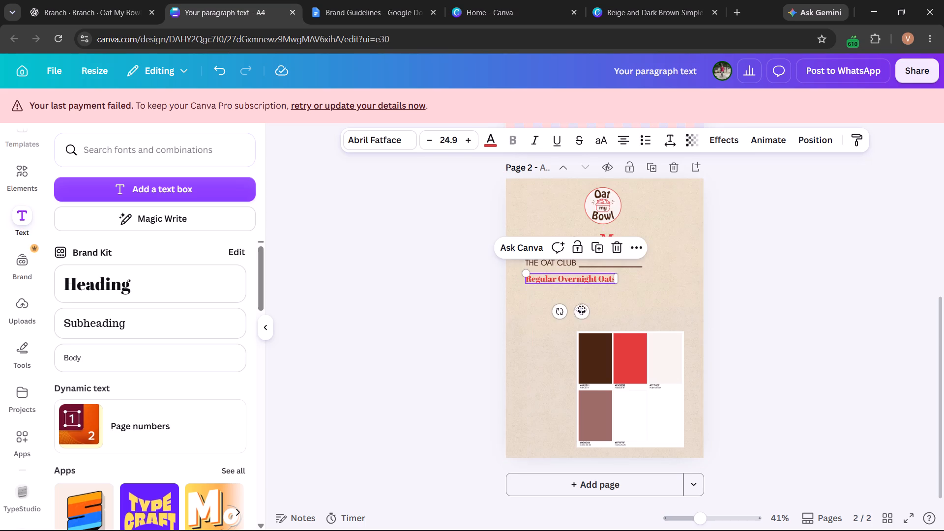
click(701, 238)
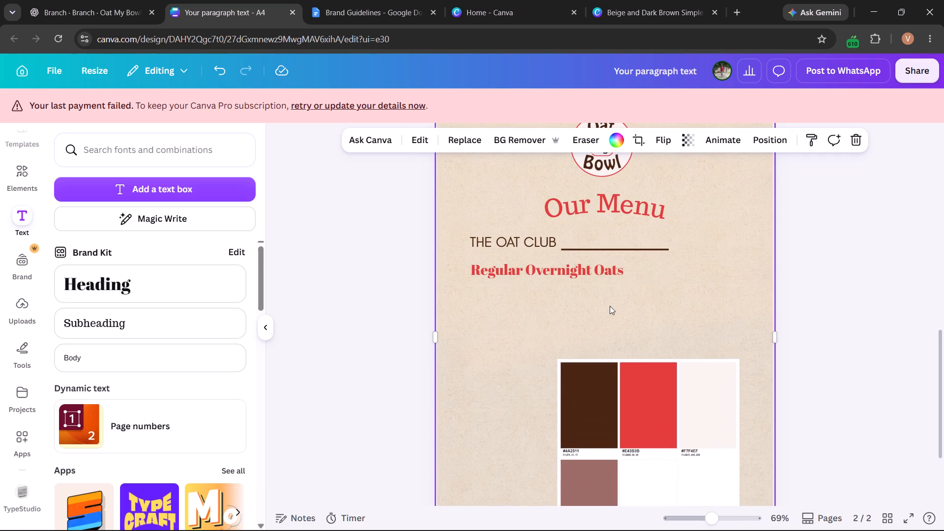
drag(566, 279, 565, 279)
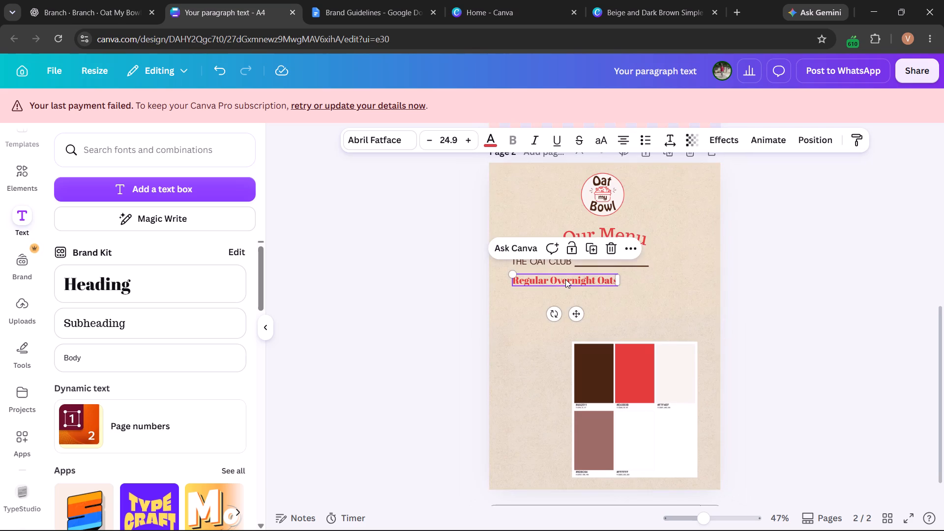
drag(565, 279, 560, 279)
Shift the "THE OAT CLUB" heading together with its line slightly left to align with "Regular Overnight Oats".
click(552, 265)
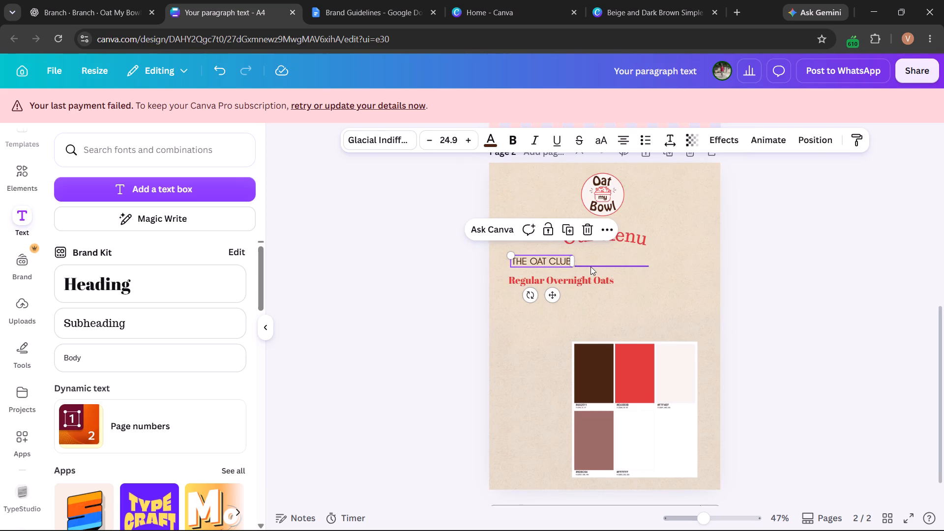
shift+click(590, 266)
click(586, 265)
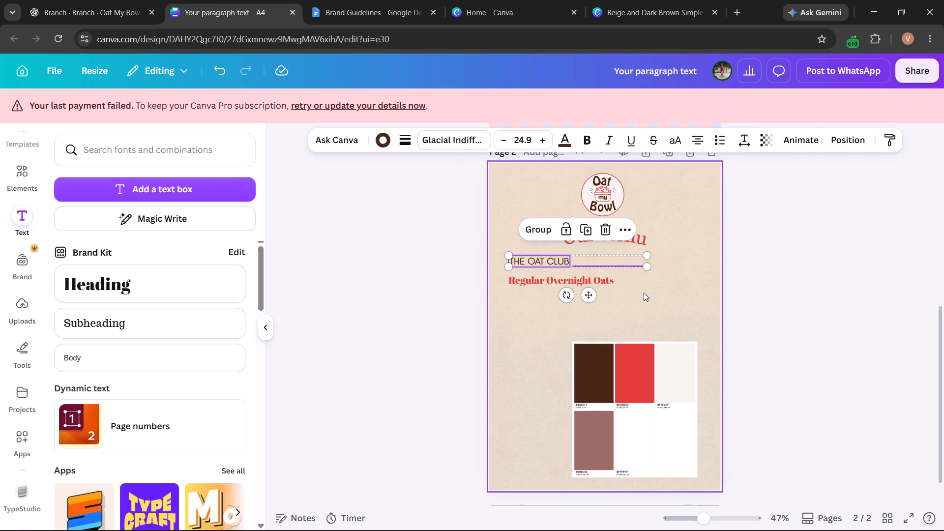
click(648, 295)
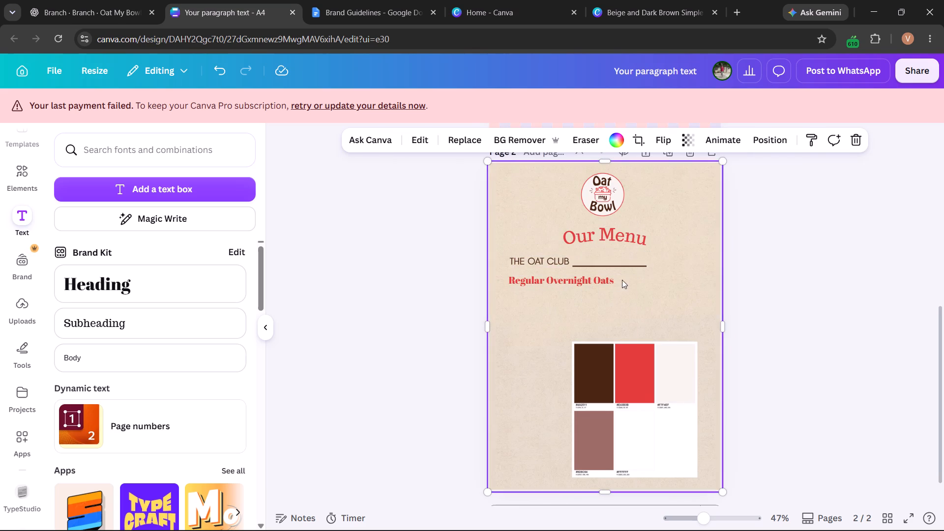
Duplicate "Regular Overnight Oats", set the copy apart to its lower right and replace its text with "₹149".
click(607, 280)
click(588, 249)
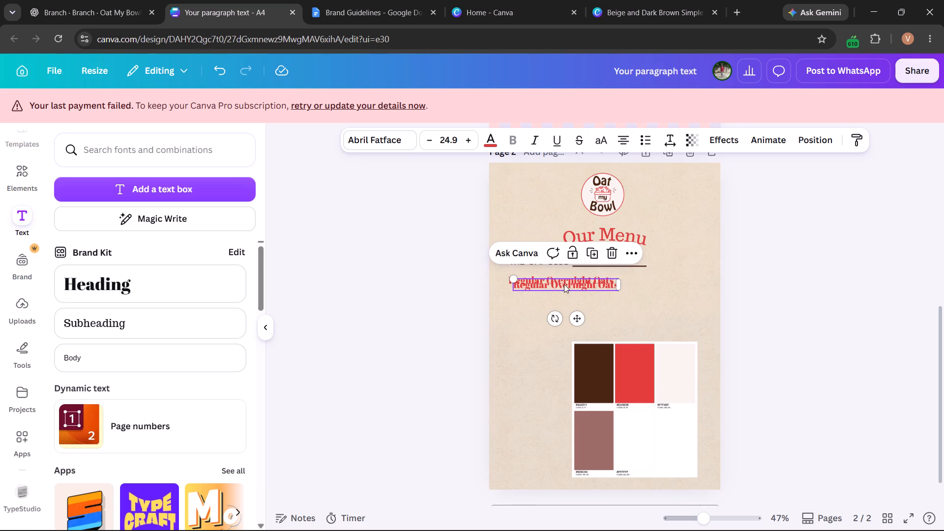
drag(564, 284, 665, 300)
triple_click(665, 300)
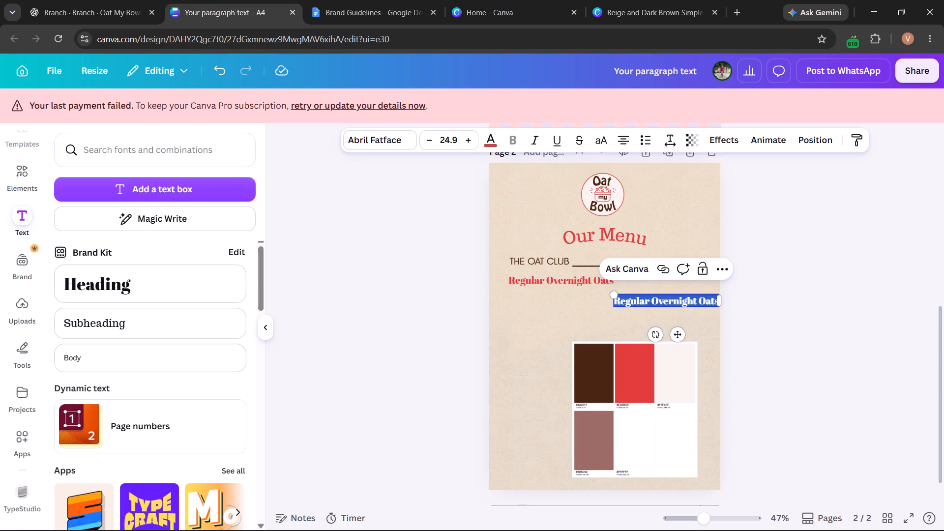
key(ctrl+v)
Place the price "₹149" level with "Regular Overnight Oats", near the page's right margin.
drag(677, 332, 679, 312)
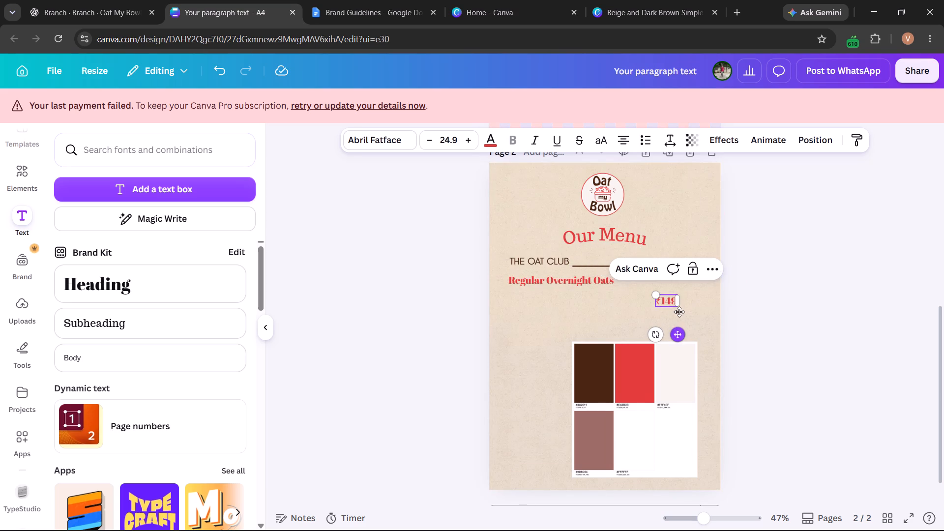
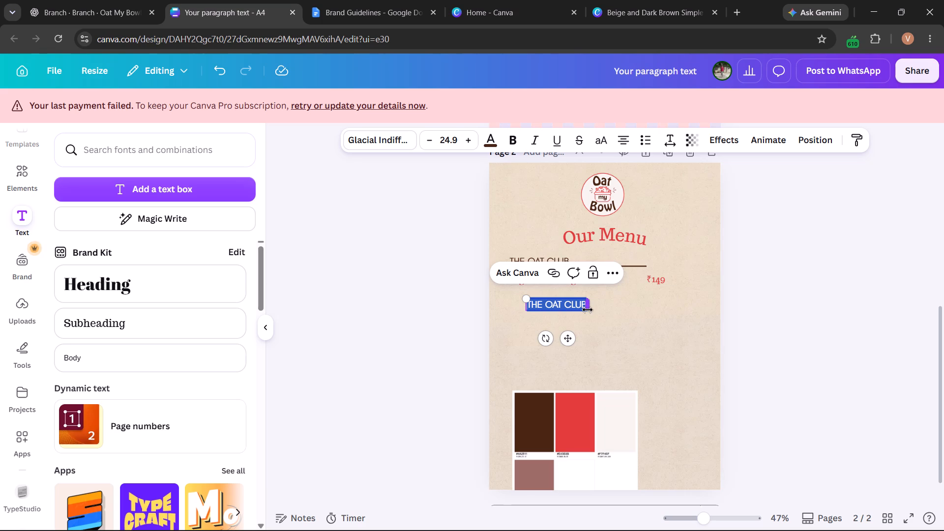
drag(590, 312, 664, 306)
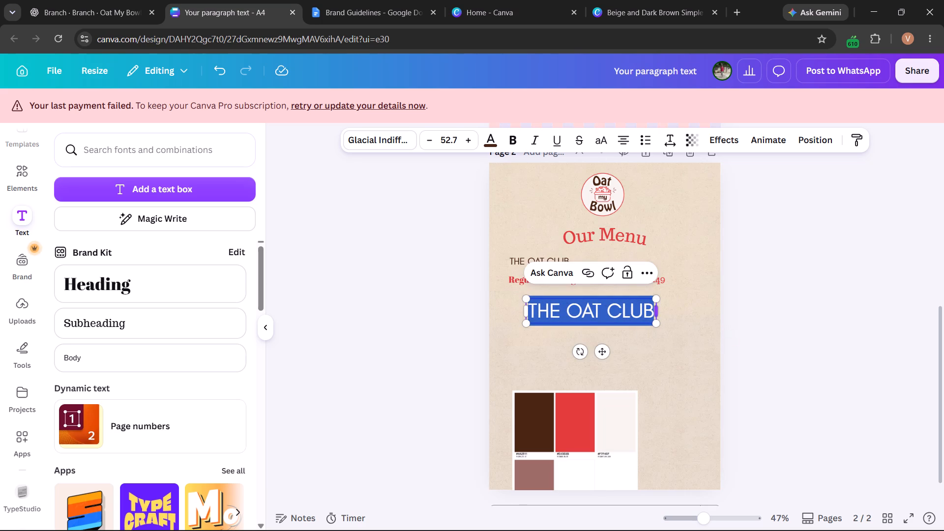
key(ctrl+v)
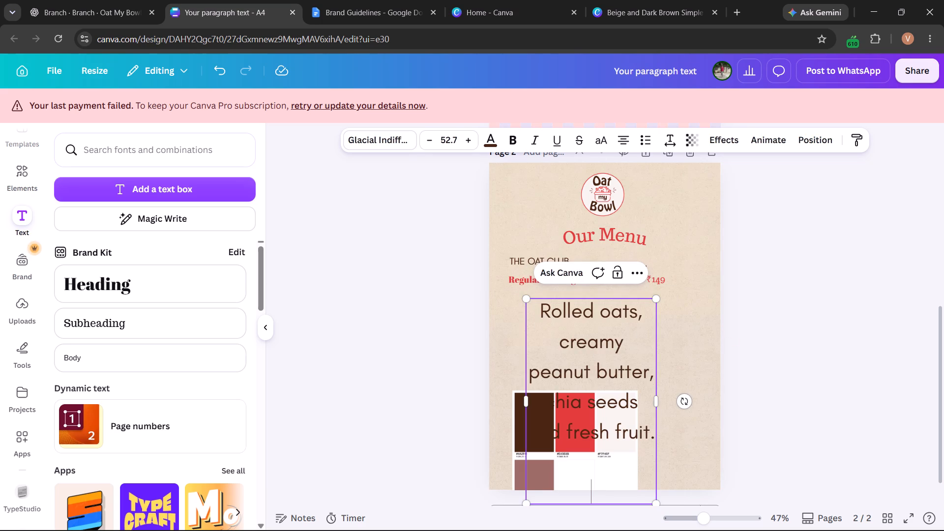
Remove the description's trailing blank lines and resize its text box so it fits on two lines at font size about 20.5.
drag(656, 400, 776, 355)
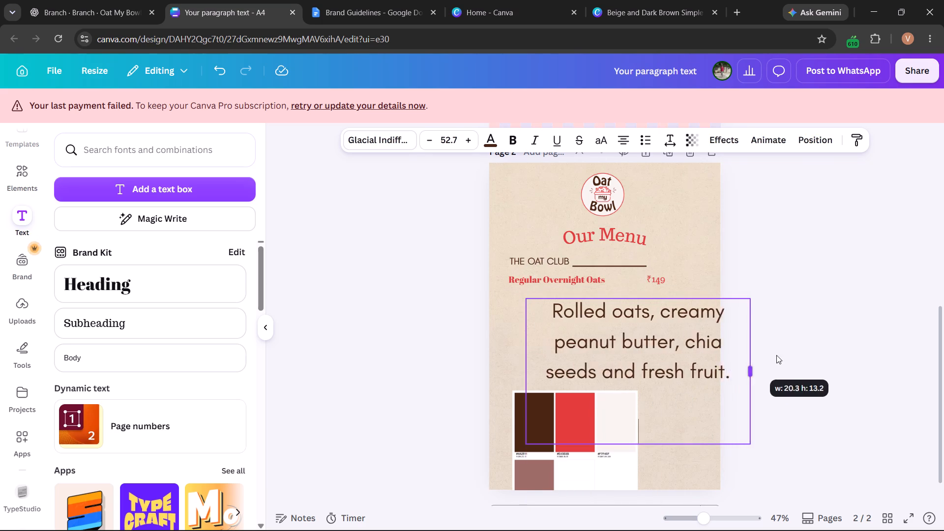
drag(776, 355, 902, 357)
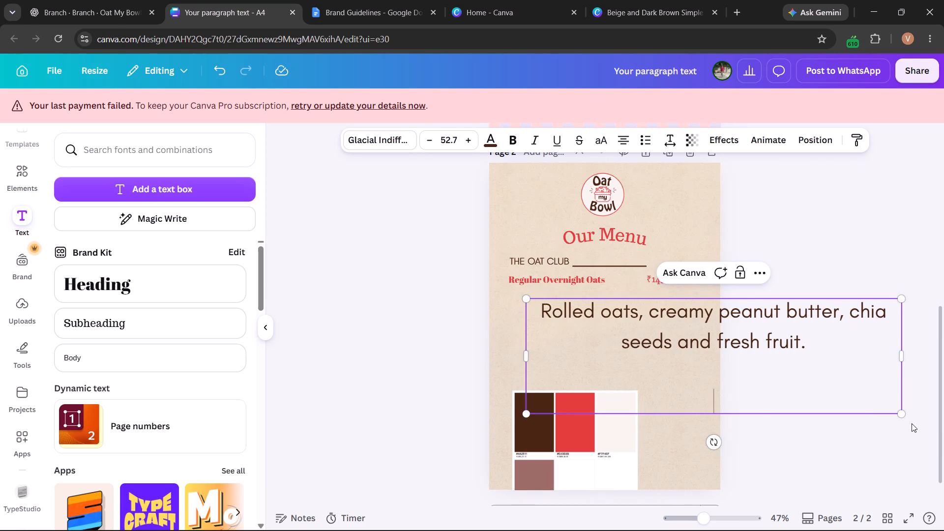
drag(899, 415, 719, 324)
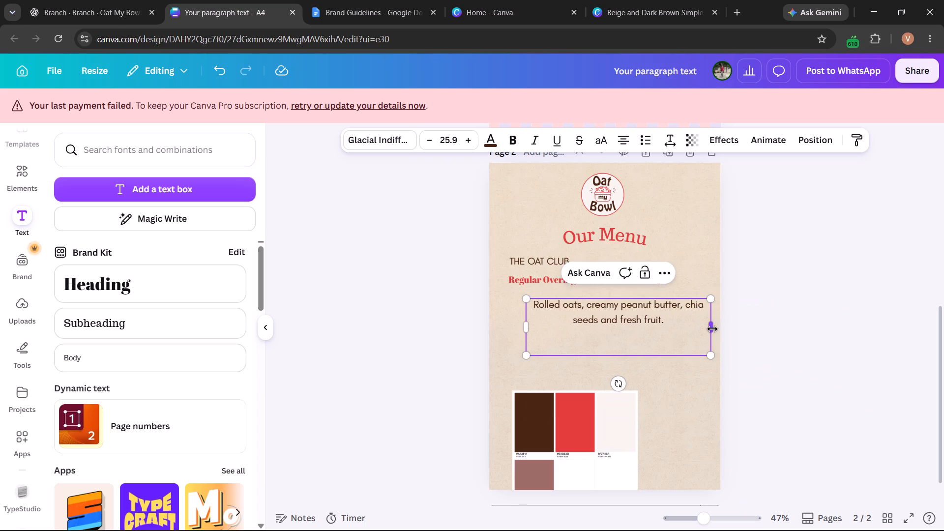
drag(712, 329, 733, 322)
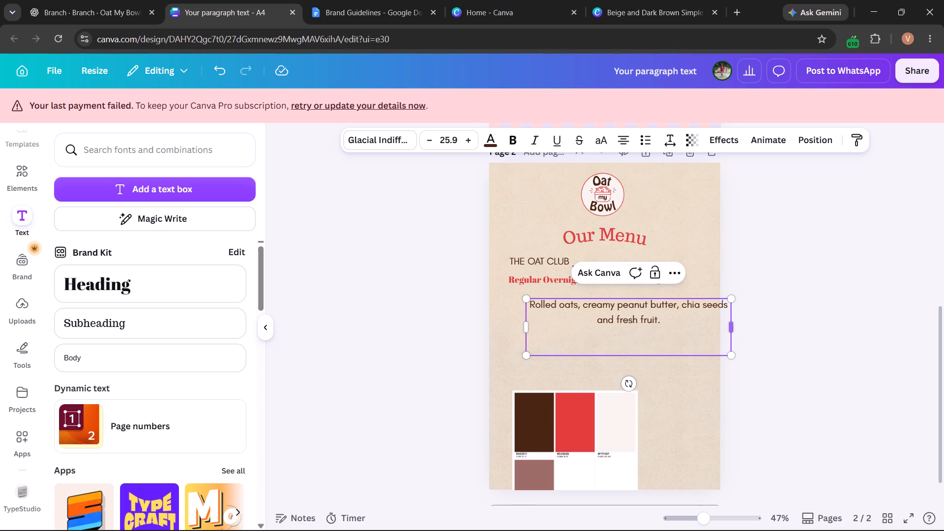
key(BackSpace)
key(BackSpace)
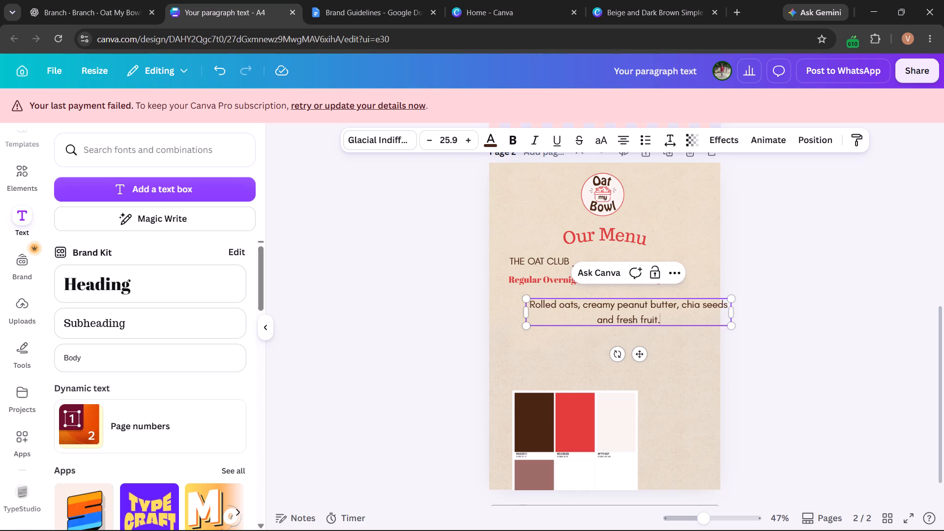
drag(732, 313, 685, 308)
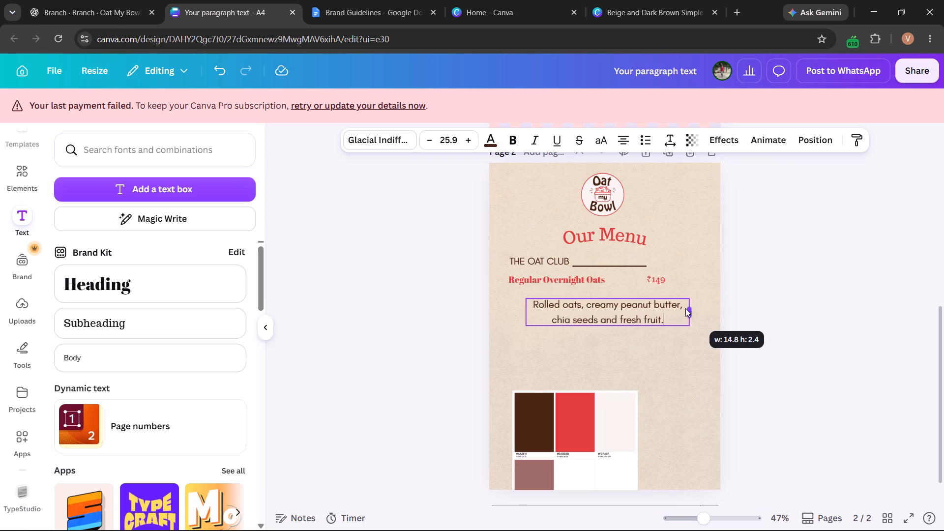
drag(685, 308, 678, 303)
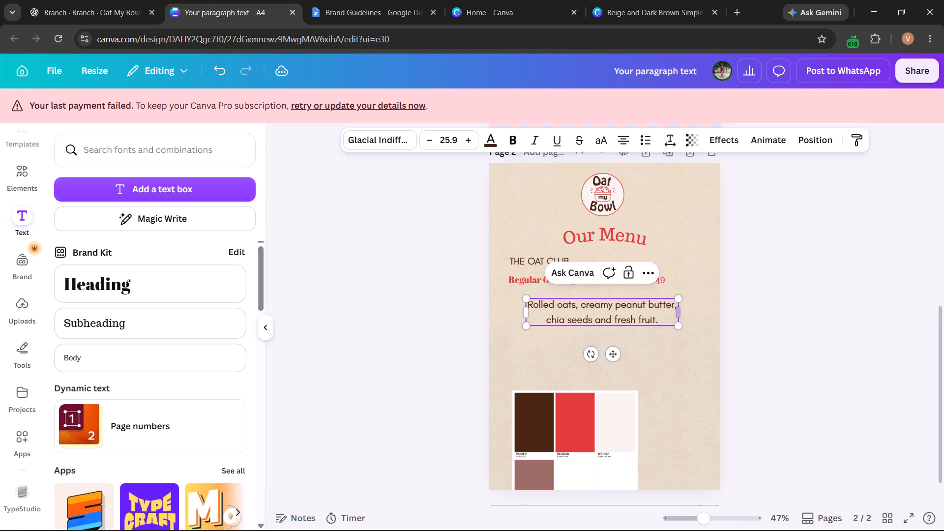
drag(678, 329, 647, 304)
Tighten the line spacing of the Regular Overnight Oats description.
click(673, 142)
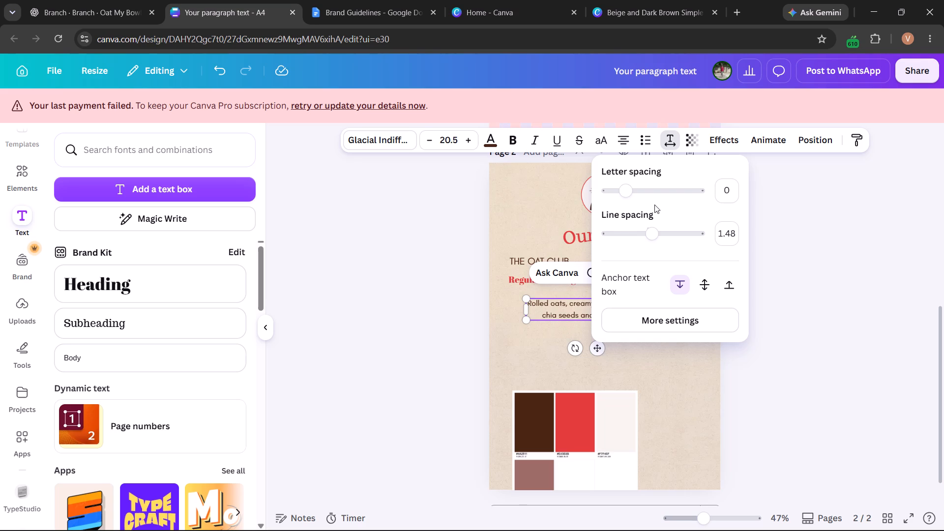
drag(650, 234, 645, 232)
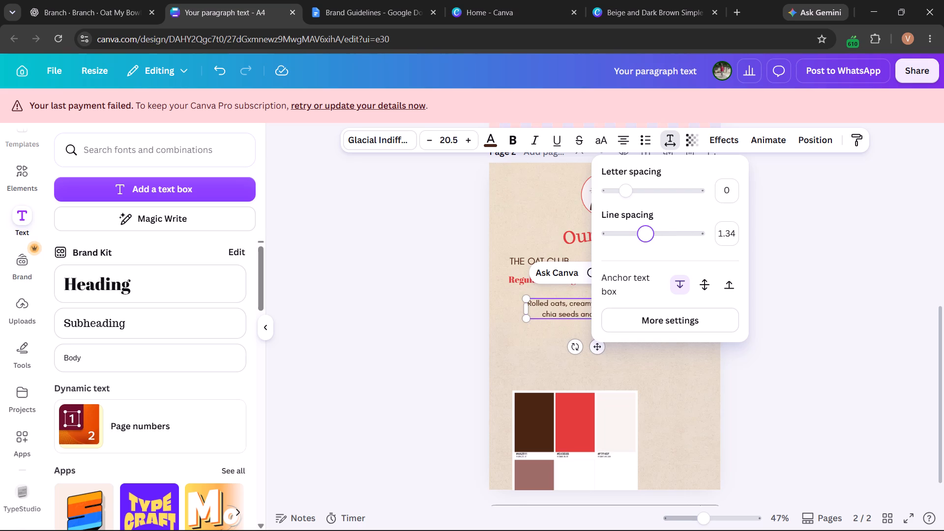
drag(645, 232, 629, 230)
click(535, 208)
Move the description directly beneath "Regular Overnight Oats", in line with the item name's start, and left-align its text.
drag(604, 312, 588, 303)
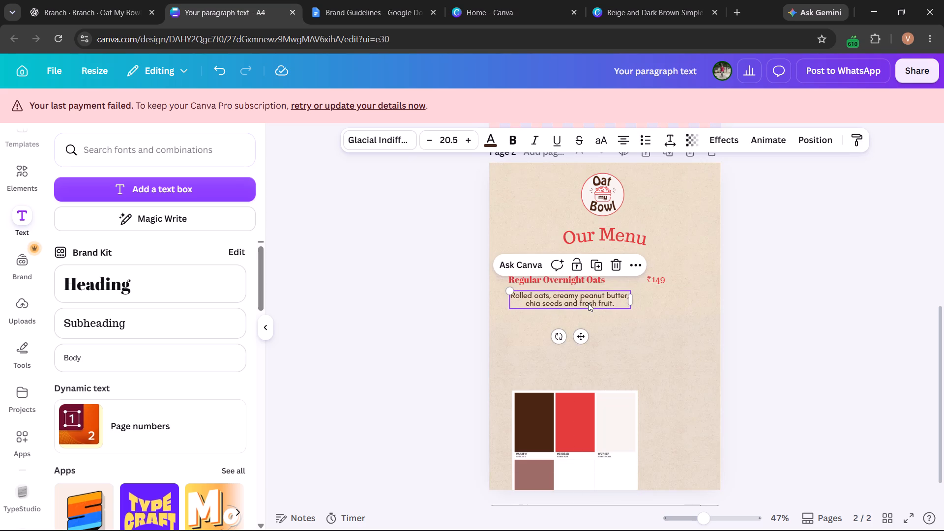
click(620, 136)
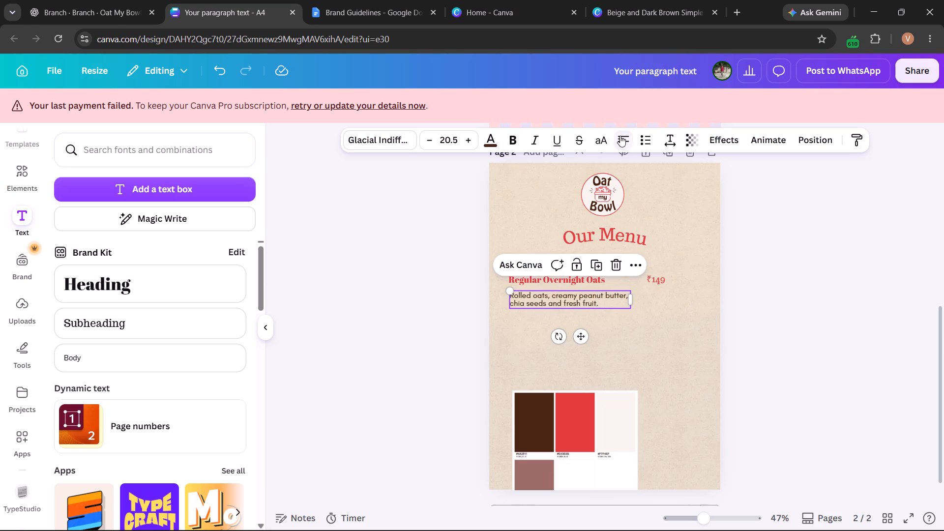
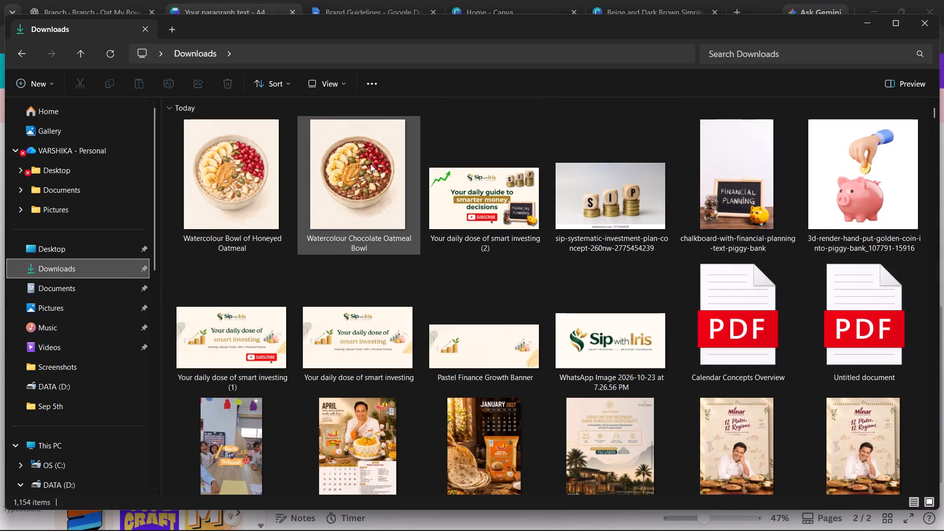
Add the "Watercolour Bowl of Honeyed Oatmeal" image from the Downloads folder to the menu page in Canva.
click(343, 198)
click(239, 200)
drag(237, 184, 277, 281)
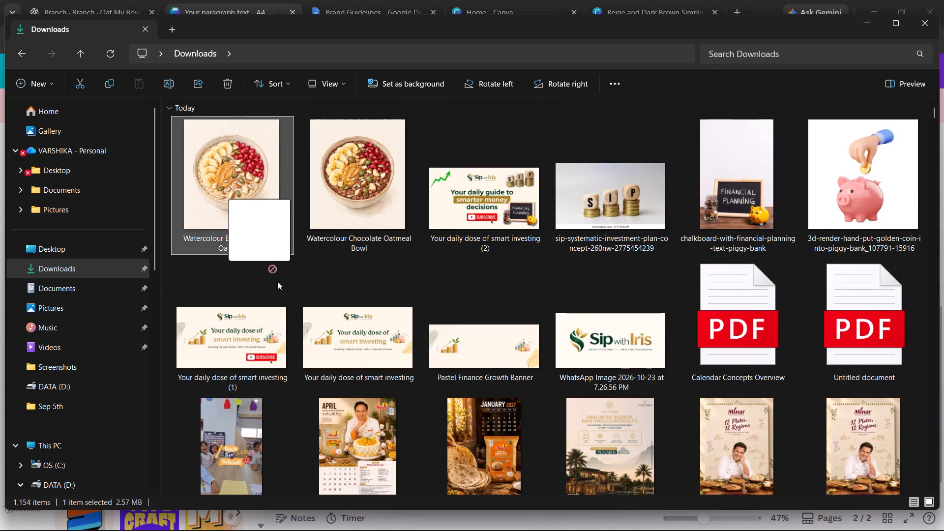
drag(277, 281, 624, 362)
key(alt+Tab)
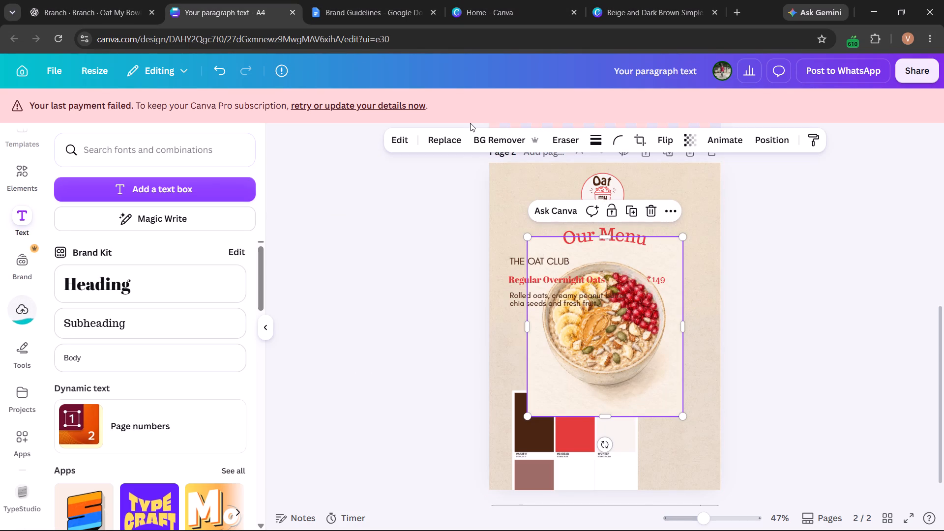
Remove the background of the honeyed oatmeal bowl image.
click(479, 140)
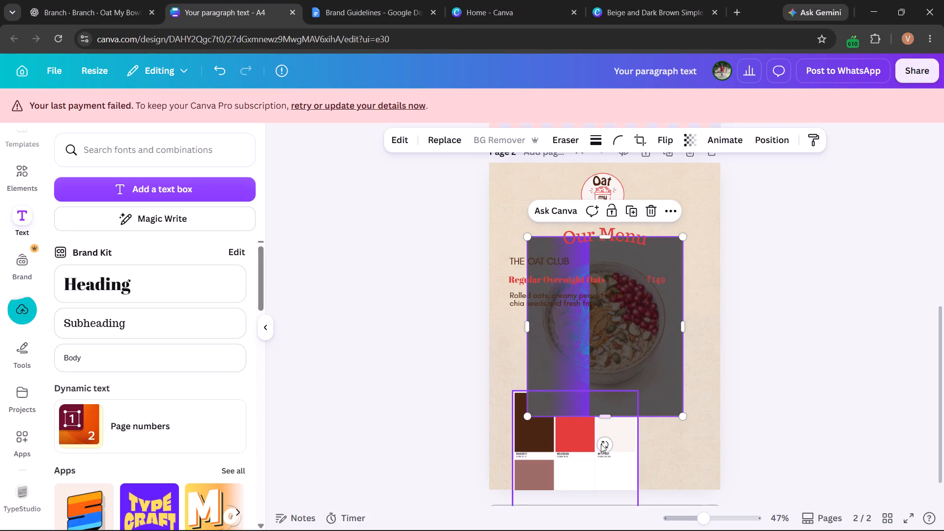
Move the colour palette image so it runs slightly off the menu page's left edge.
drag(560, 454, 523, 462)
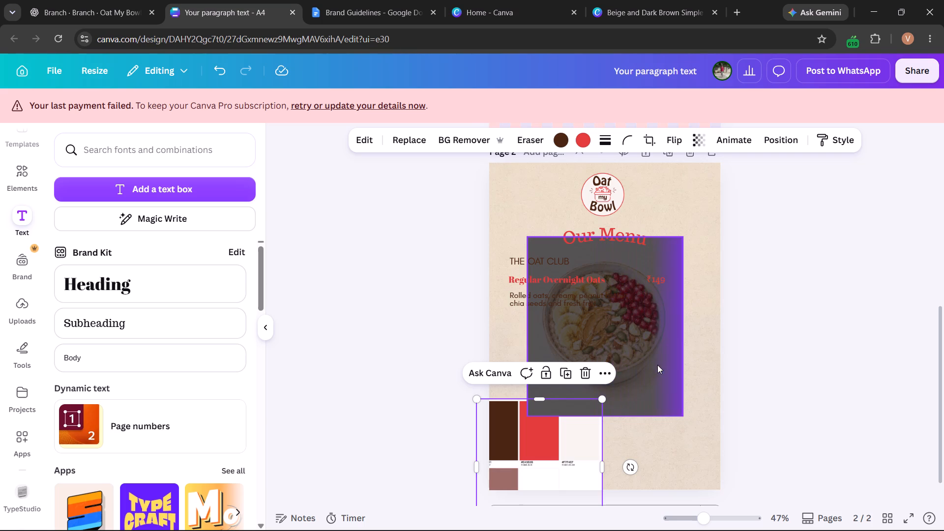
Move the bowl image lower on the page and resize it to clear most of the menu text.
drag(631, 363, 641, 380)
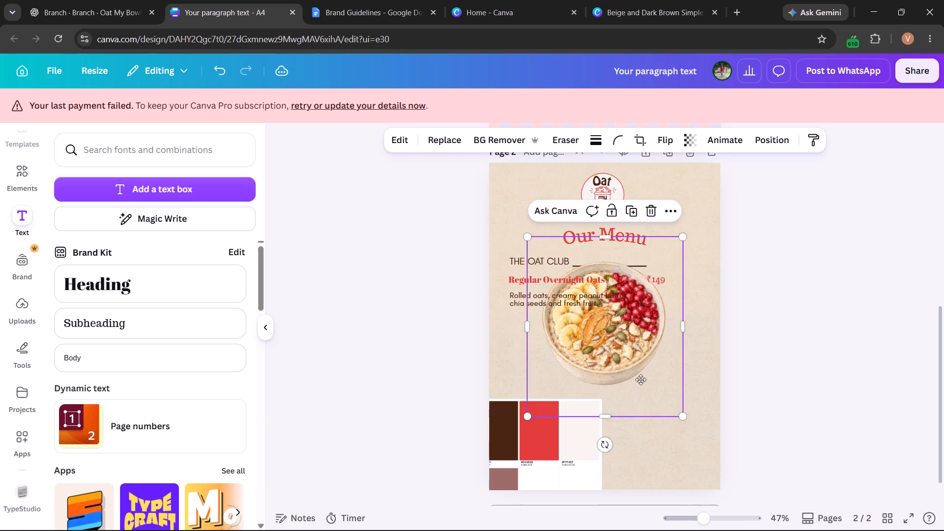
drag(641, 380, 658, 409)
drag(708, 467, 619, 382)
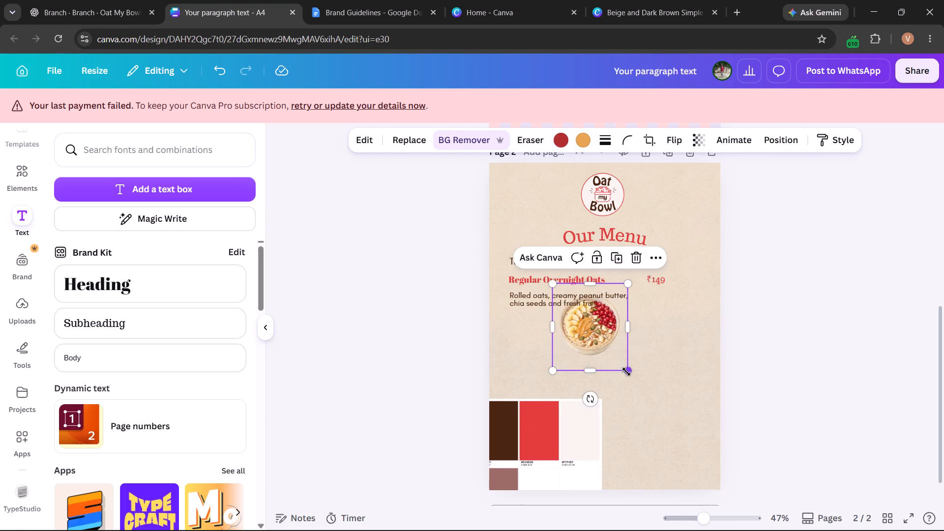
drag(626, 372, 737, 444)
Crop all four sides of the bowl image close to the bowl, to about 12 by 12.
drag(634, 470, 634, 455)
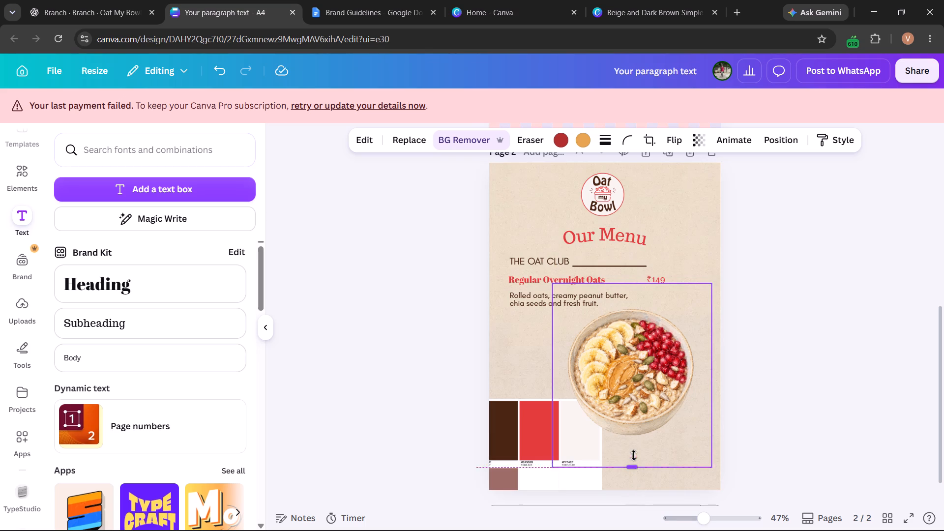
drag(634, 455, 635, 443)
drag(714, 360, 707, 361)
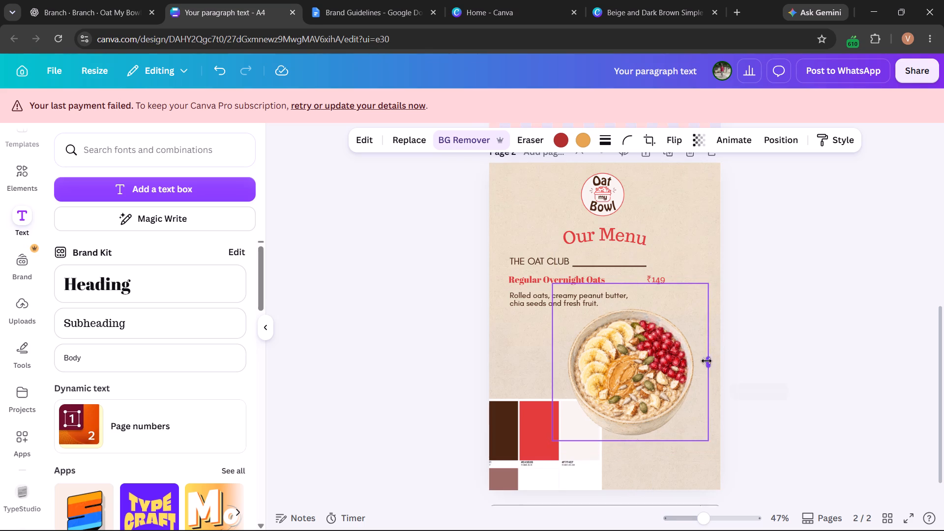
drag(707, 361, 701, 361)
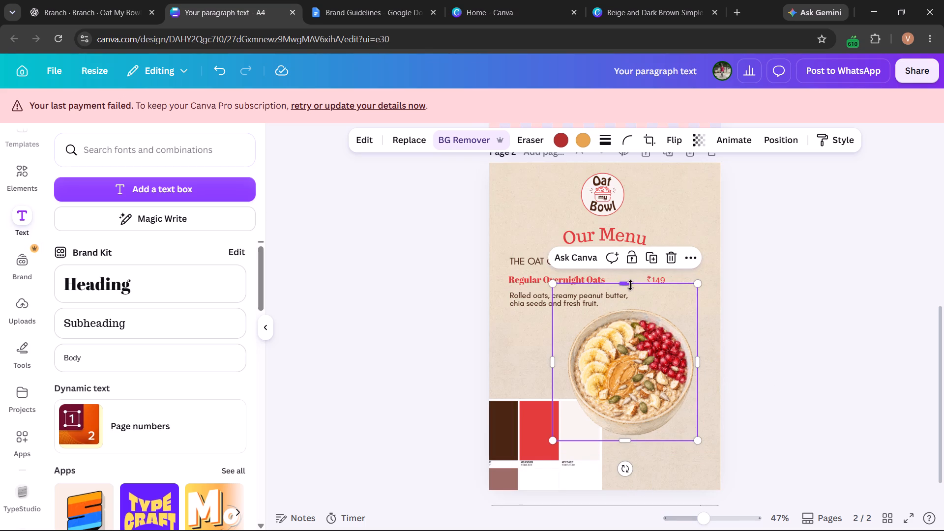
drag(630, 284, 637, 302)
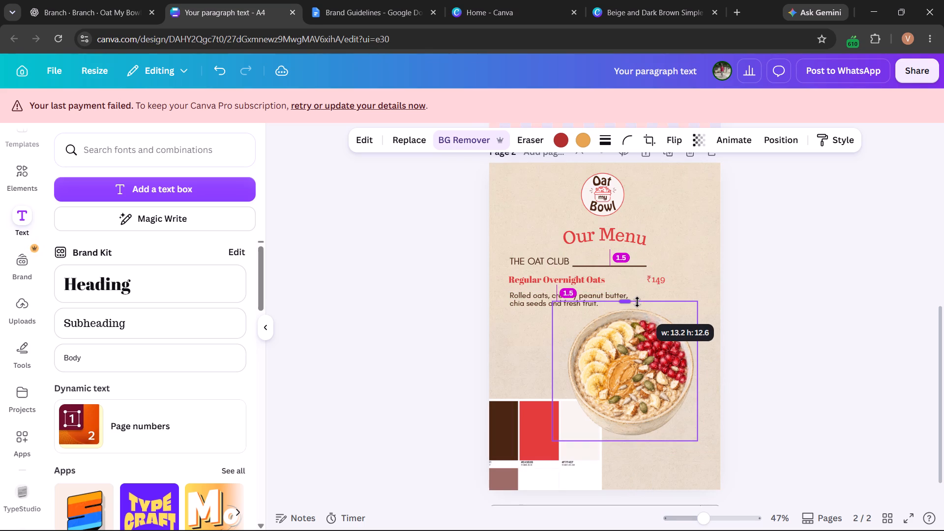
drag(637, 302, 643, 306)
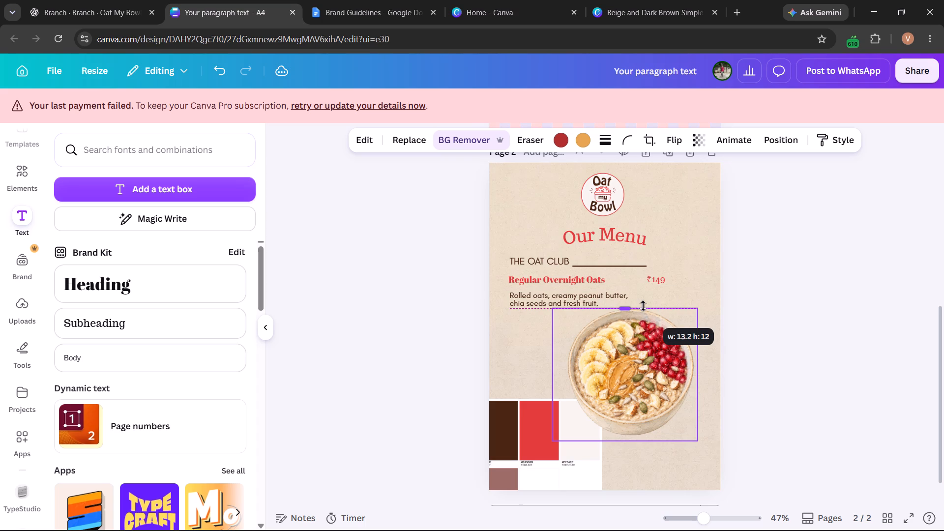
drag(643, 306, 642, 303)
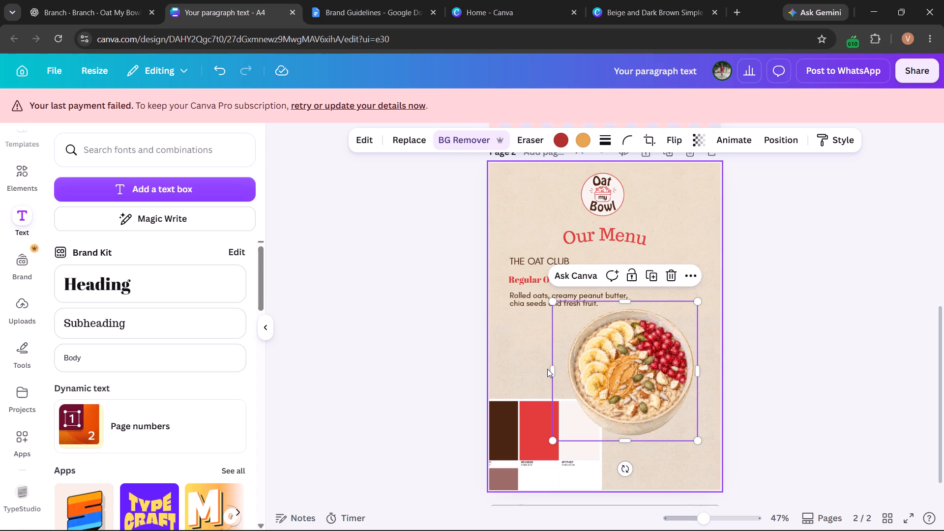
drag(553, 371, 565, 381)
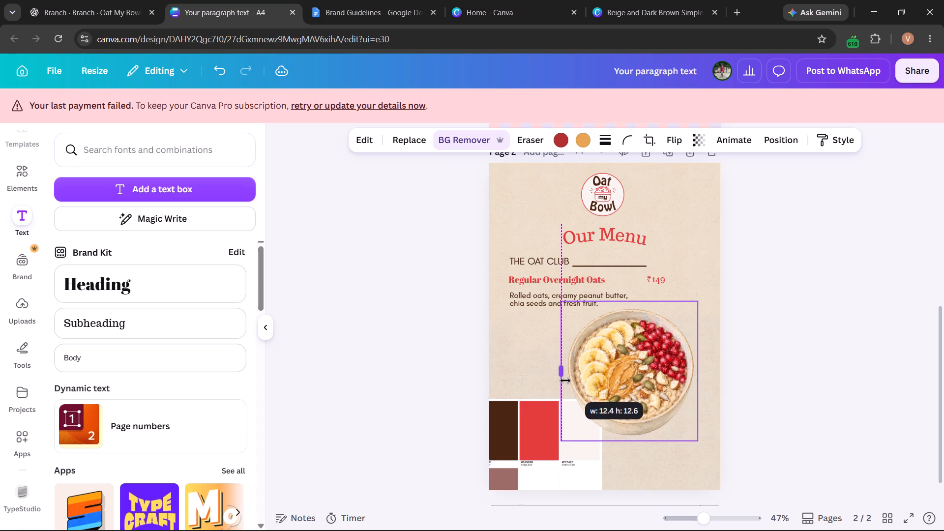
drag(565, 381, 566, 385)
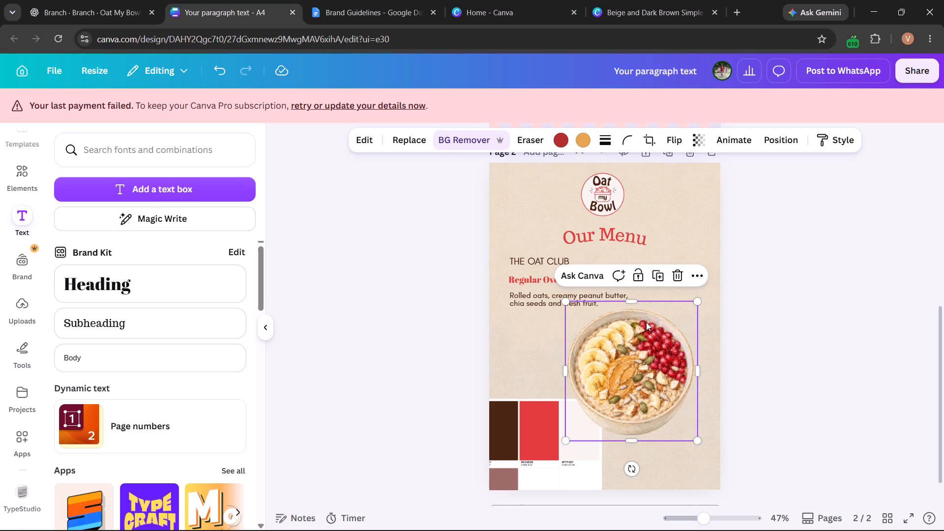
drag(625, 299, 627, 304)
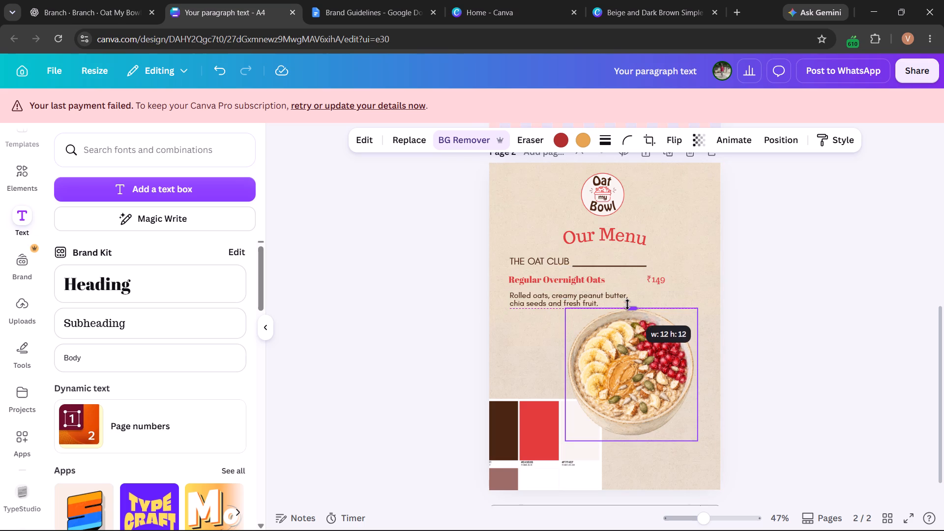
drag(627, 304, 628, 307)
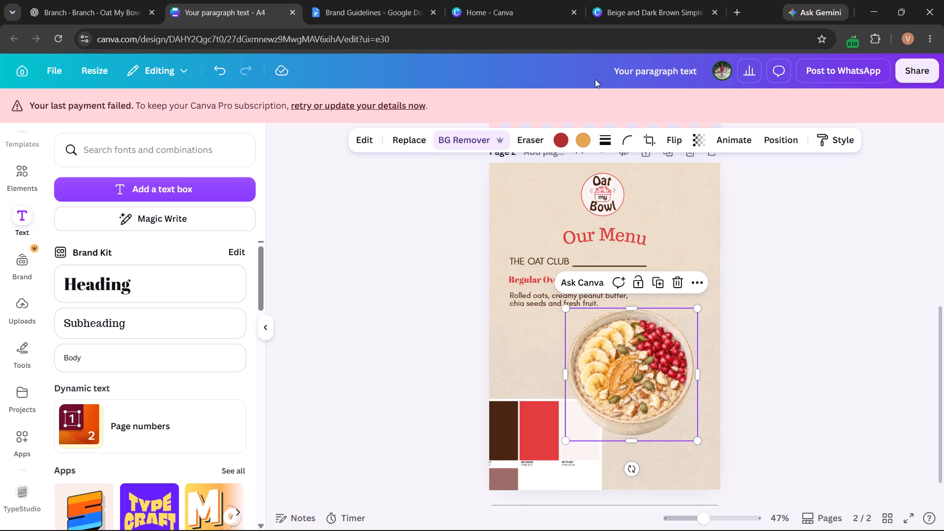
Apply a Drop shadow to the bowl image.
click(372, 138)
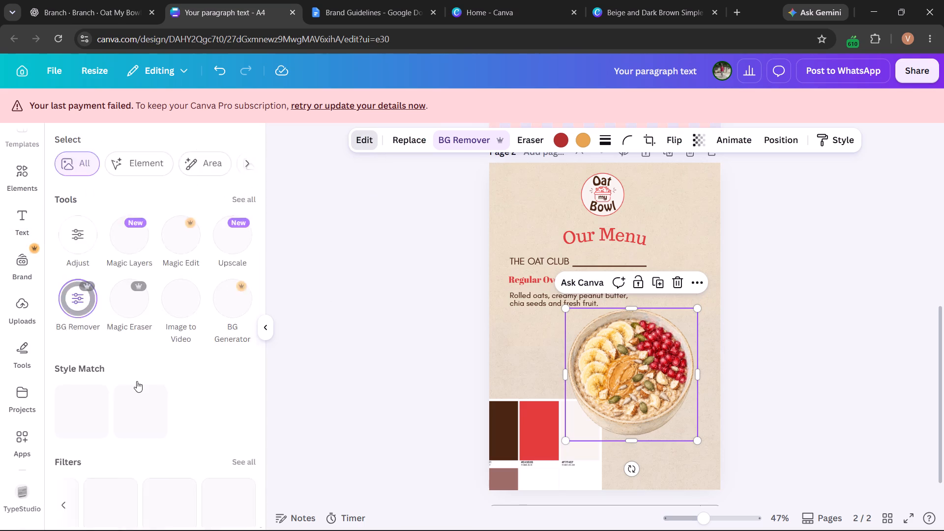
scroll(163, 451, down, 3)
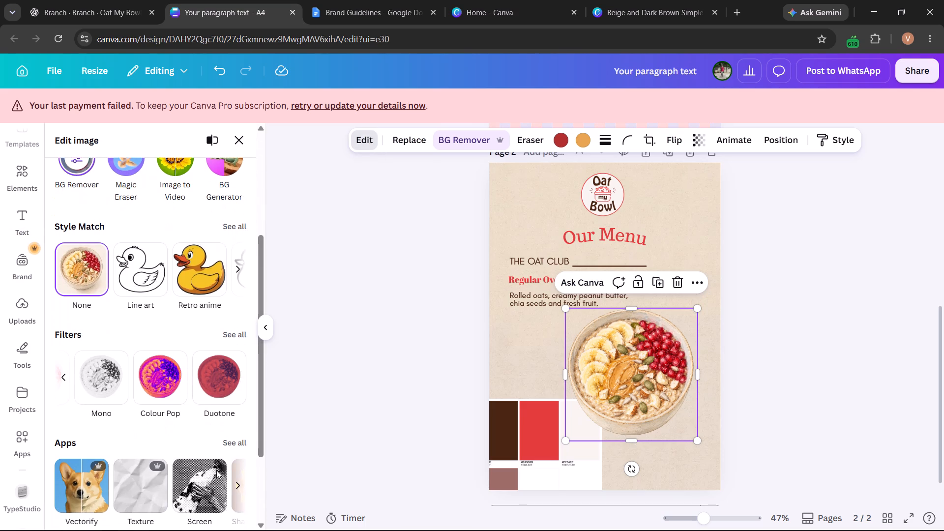
scroll(219, 488, down, 3)
click(216, 477)
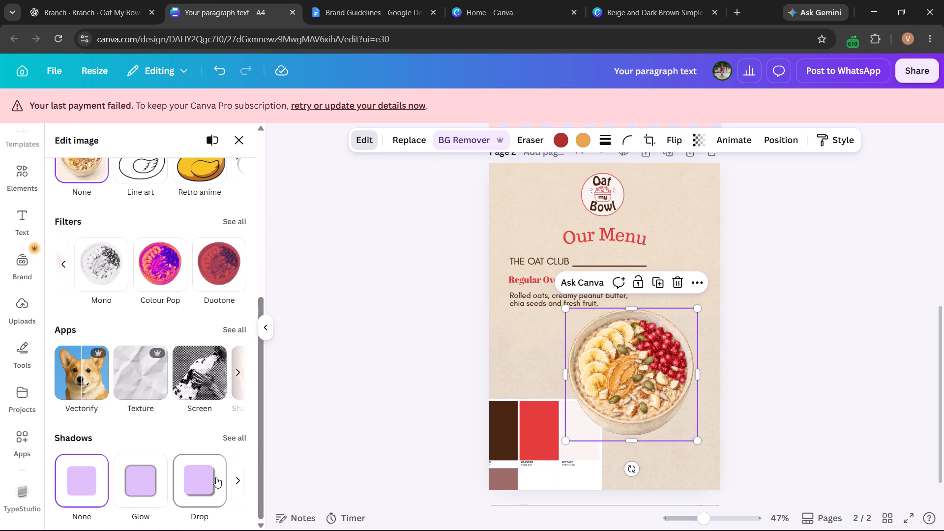
scroll(200, 465, up, 7)
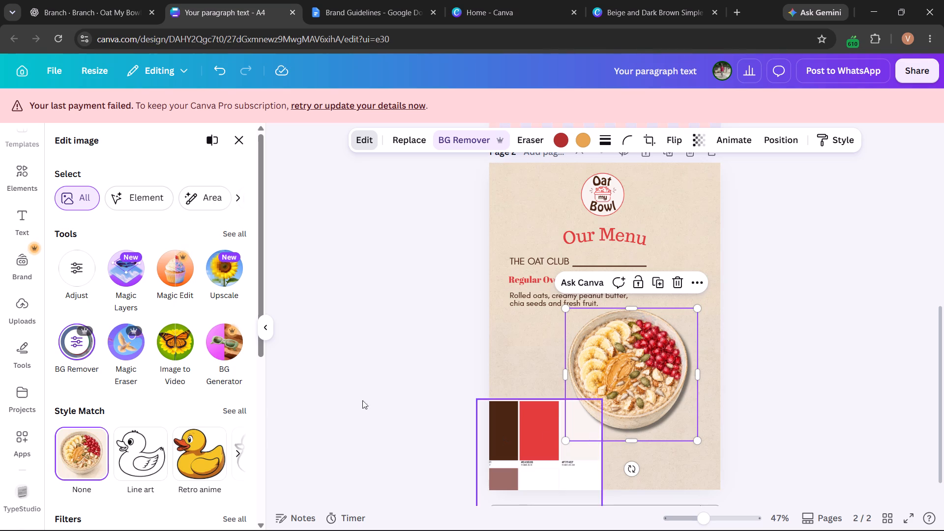
Adjust the bowl's drop shadow to intensity 55, distance 55 and angle 58.
scroll(171, 391, down, 5)
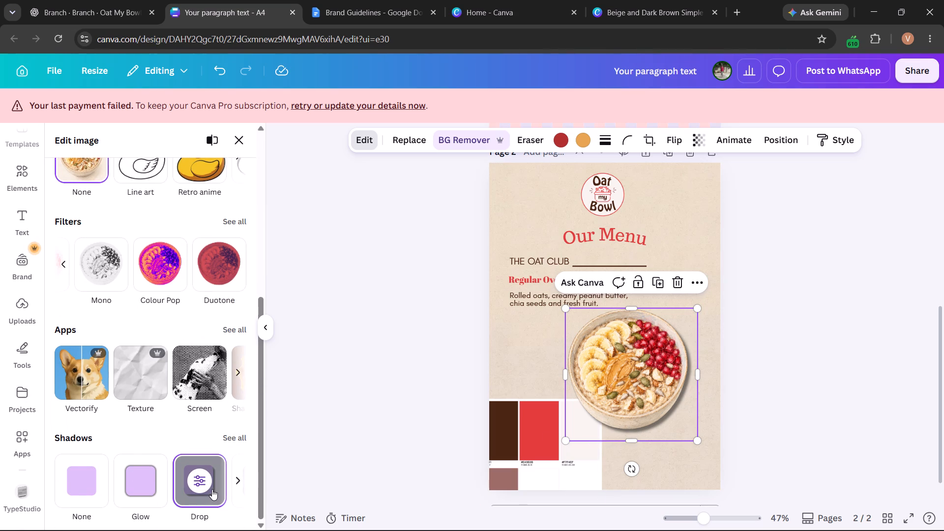
click(200, 485)
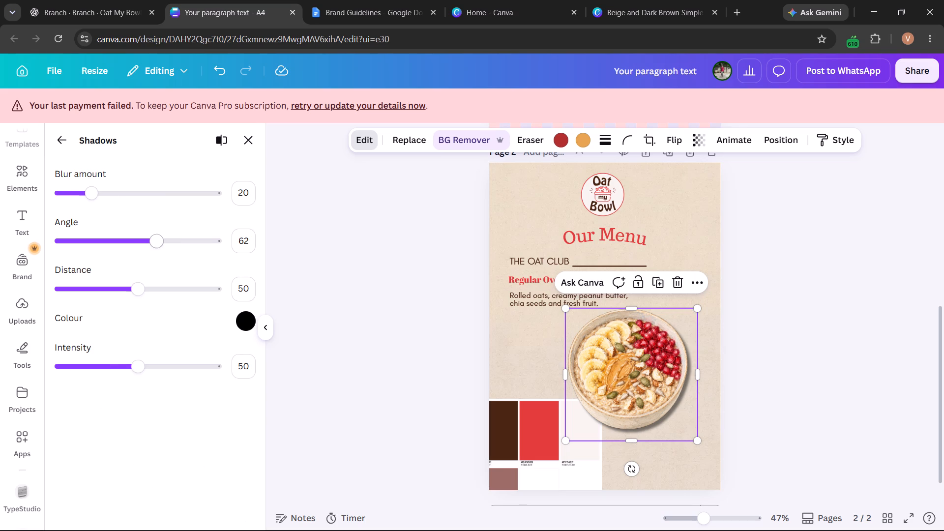
drag(137, 373, 132, 373)
drag(132, 373, 150, 371)
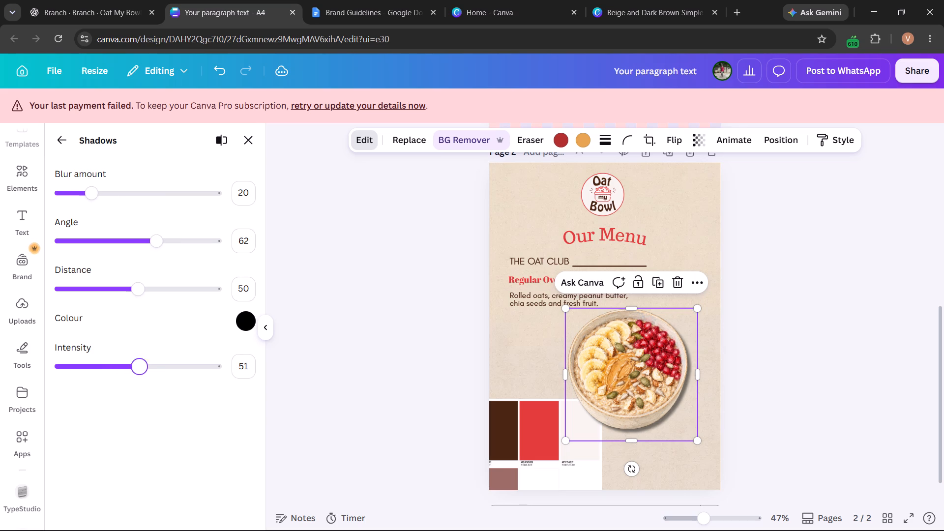
drag(150, 371, 116, 374)
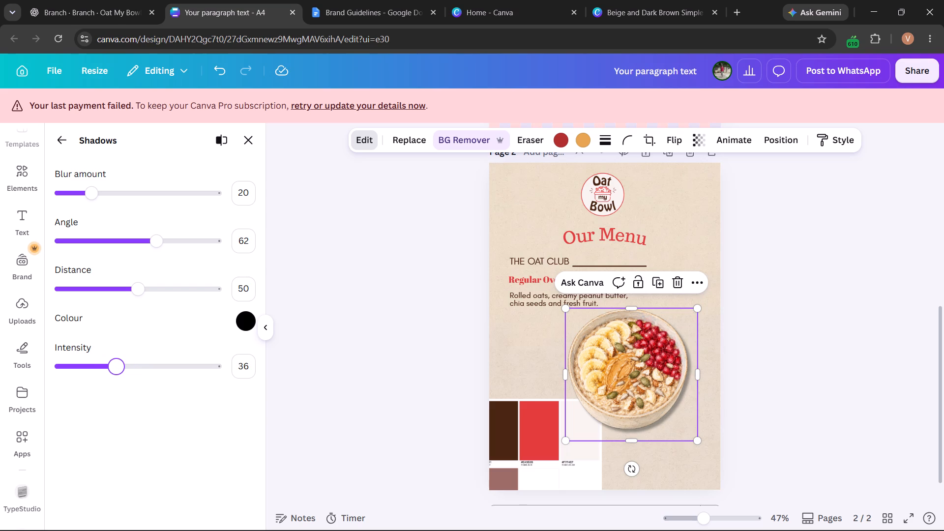
drag(116, 374, 138, 367)
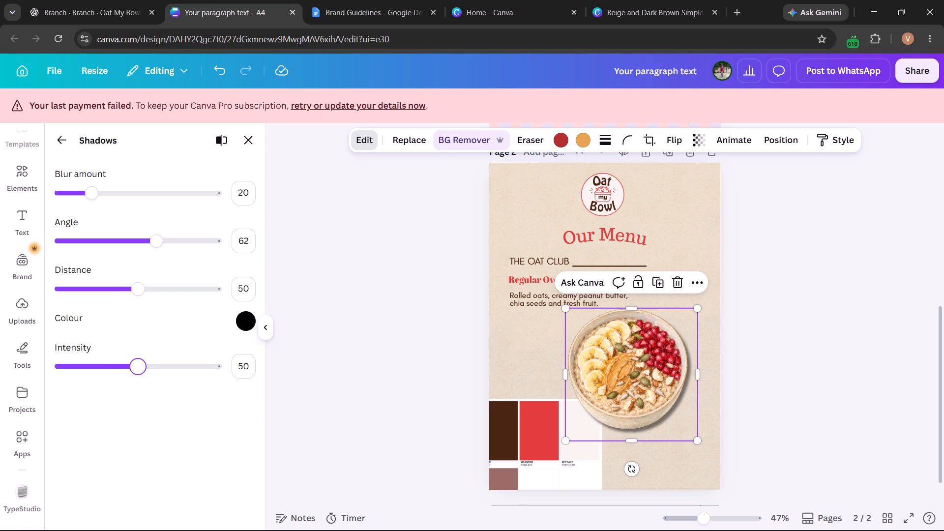
drag(138, 367, 146, 363)
drag(135, 293, 104, 294)
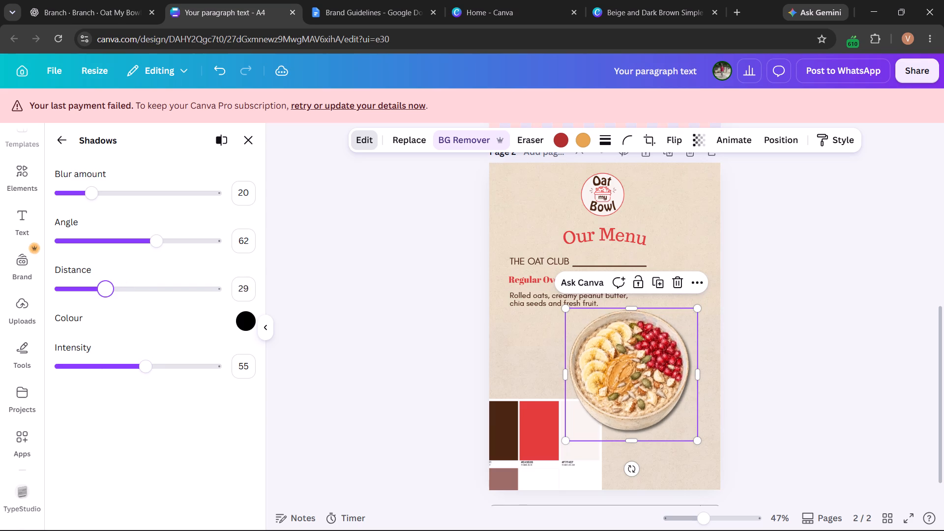
drag(104, 294, 136, 283)
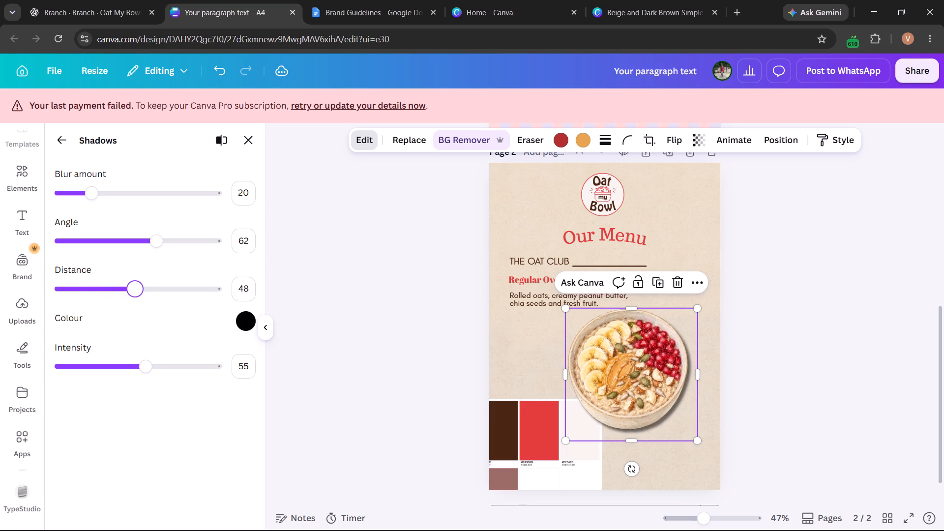
drag(136, 283, 146, 279)
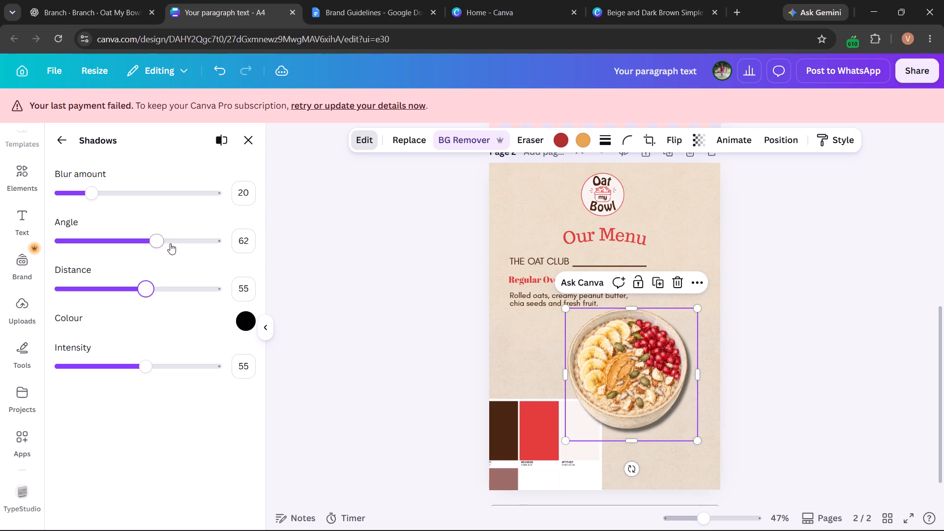
click(154, 243)
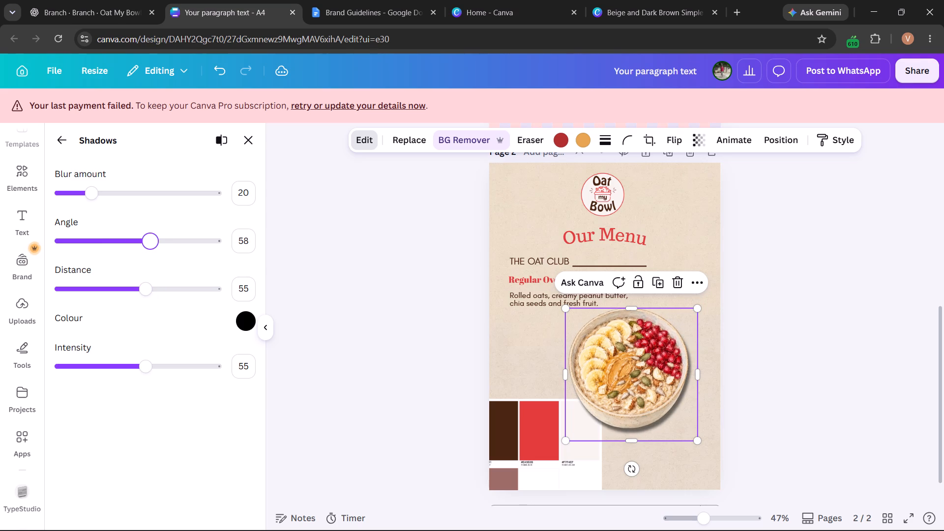
click(61, 144)
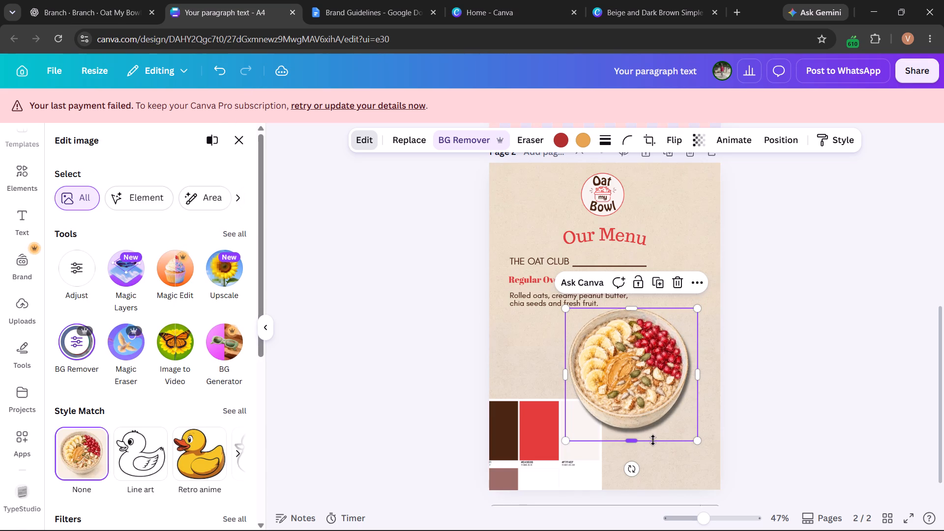
Crop a thin strip off the bottom edge of the bowl image.
drag(653, 440, 655, 435)
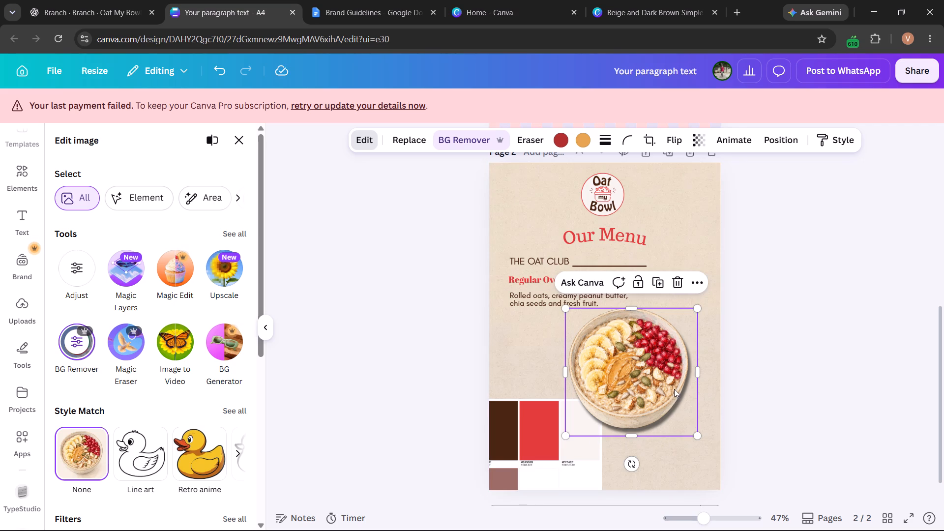
Scale the bowl image down and place it beneath the ₹149 price, beside the item description near the page's right edge.
drag(697, 439, 668, 393)
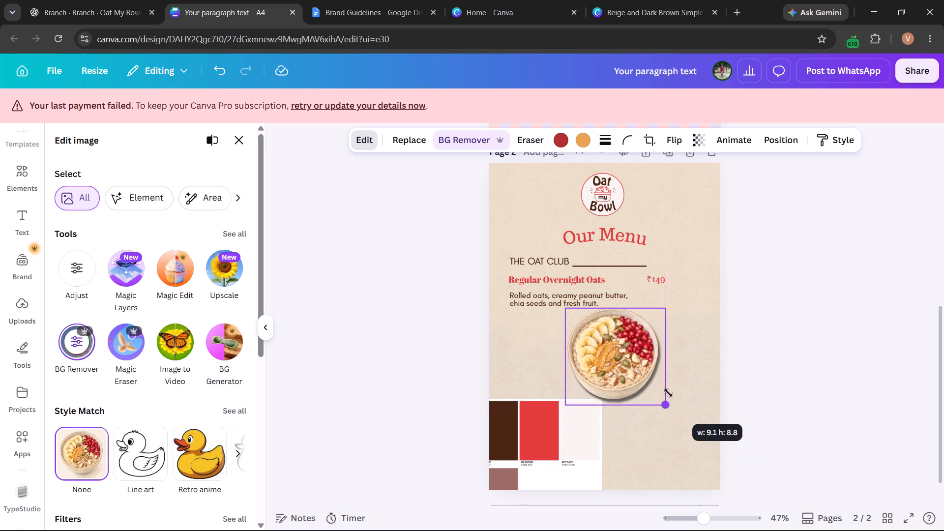
drag(668, 393, 656, 376)
drag(629, 368, 694, 343)
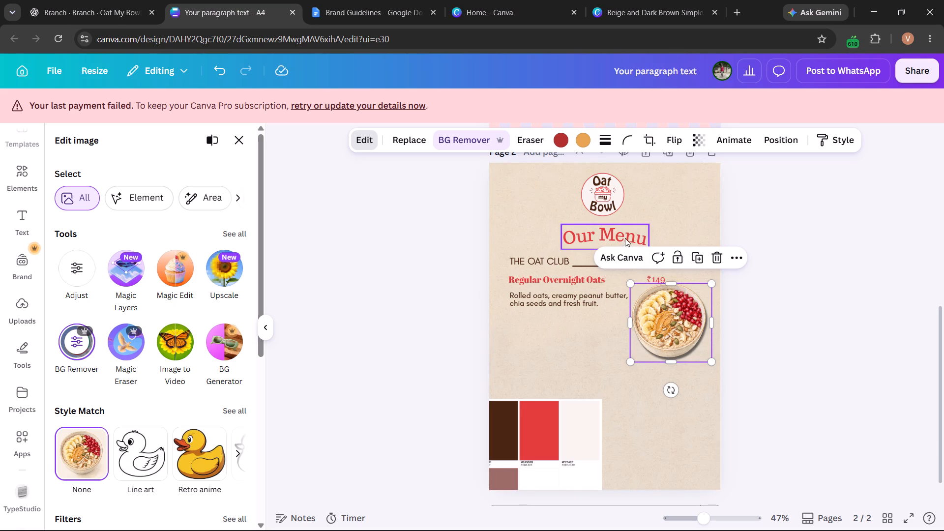
Scale the Oat My Bowl logo down slightly at the top of the menu page.
click(620, 196)
drag(626, 221, 624, 216)
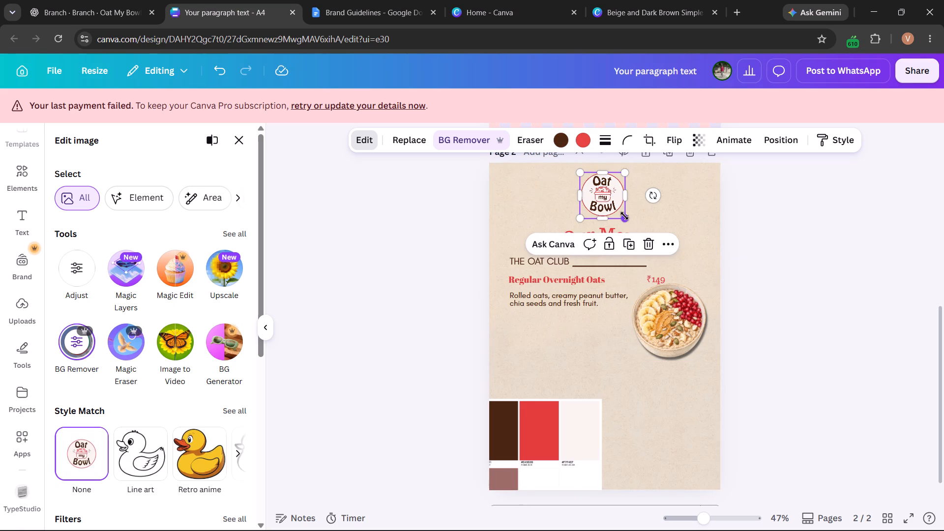
drag(624, 216, 623, 215)
click(662, 210)
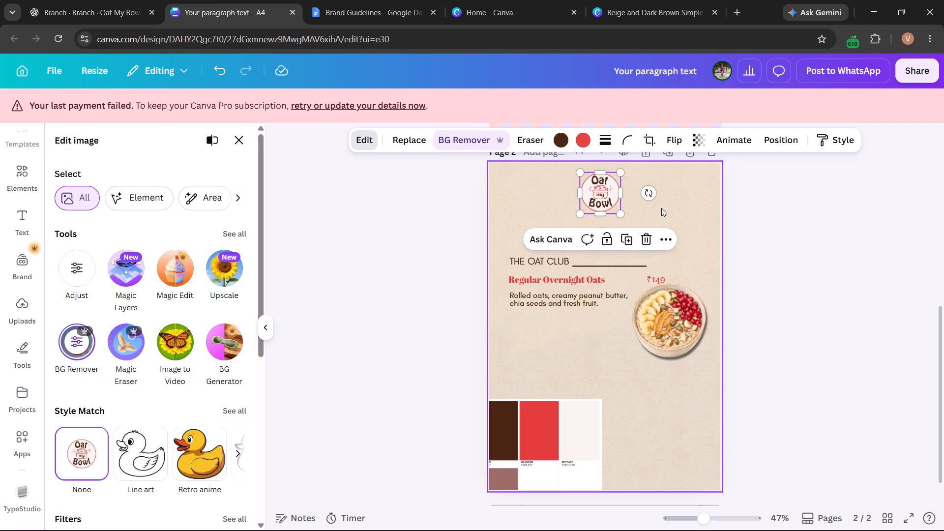
Scale the "Our Menu" heading down to font size 38.2 and move it up closer beneath the logo, centred on the page.
click(613, 239)
drag(652, 251, 643, 240)
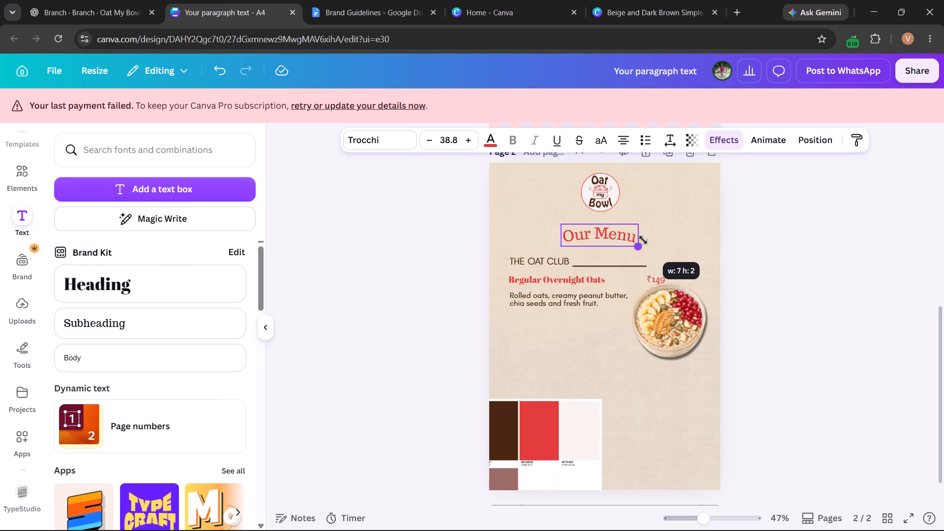
drag(643, 240, 642, 240)
drag(619, 238, 619, 233)
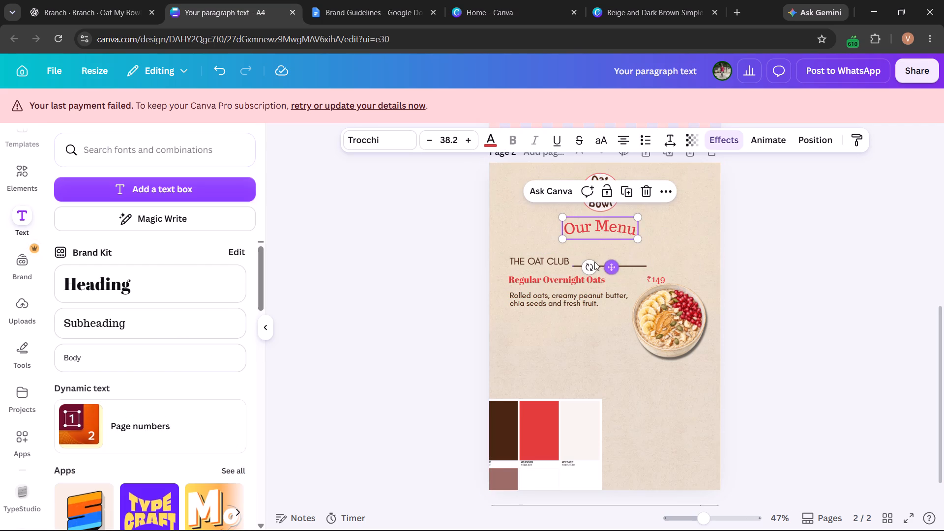
Move the "THE OAT CLUB" heading together with its underline slightly up towards the "Our Menu" heading.
click(562, 258)
shift+click(603, 264)
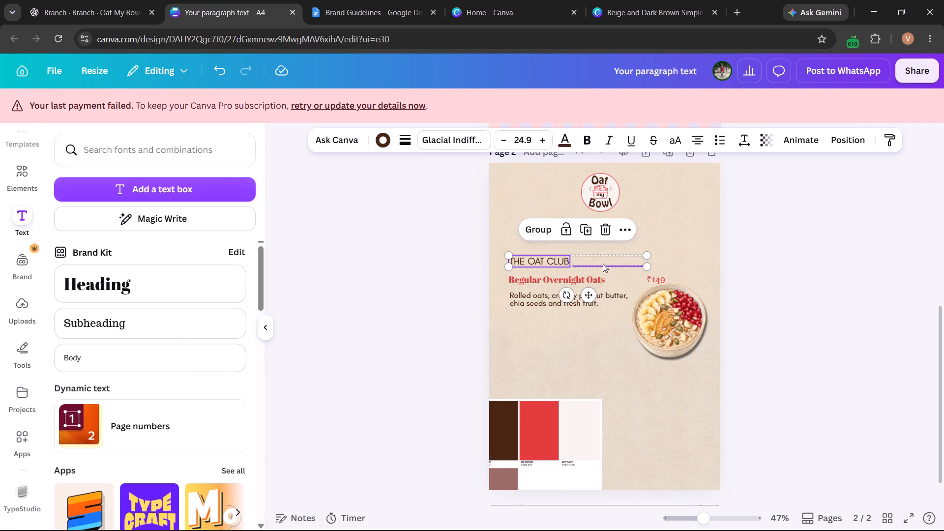
drag(597, 265, 597, 261)
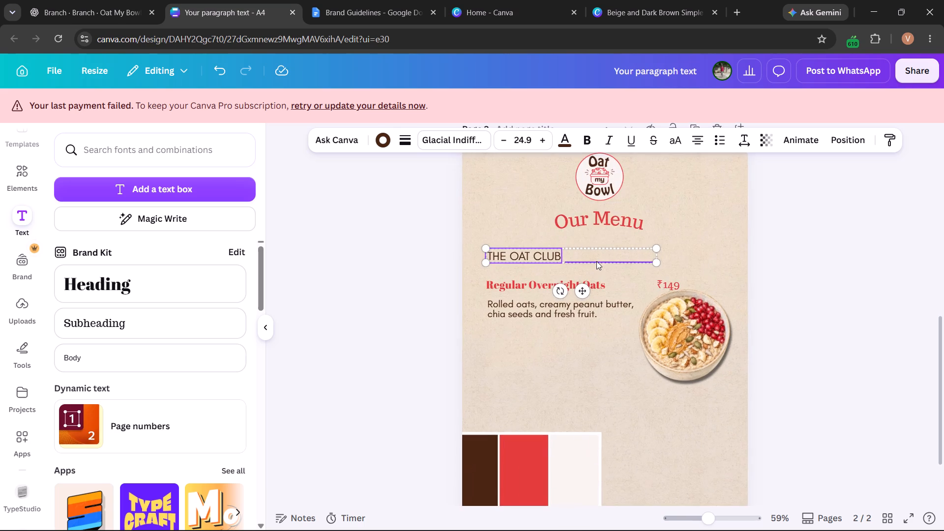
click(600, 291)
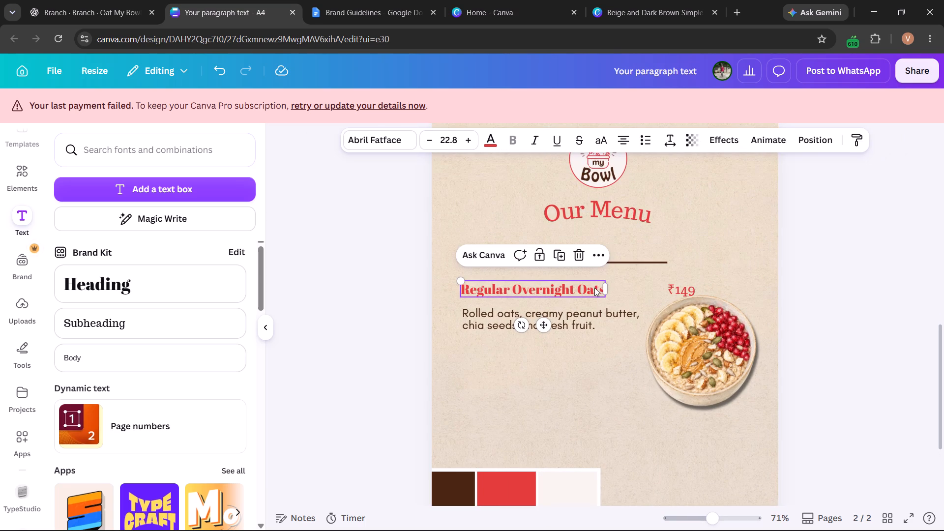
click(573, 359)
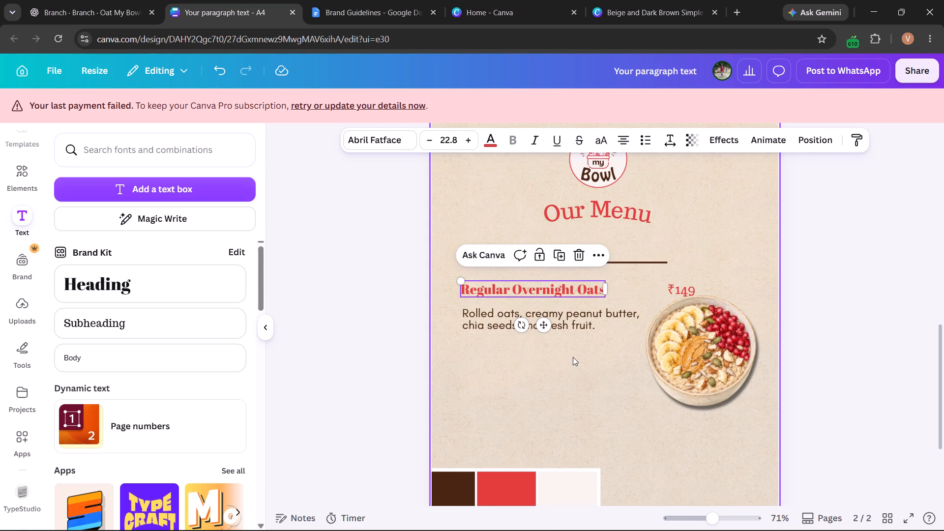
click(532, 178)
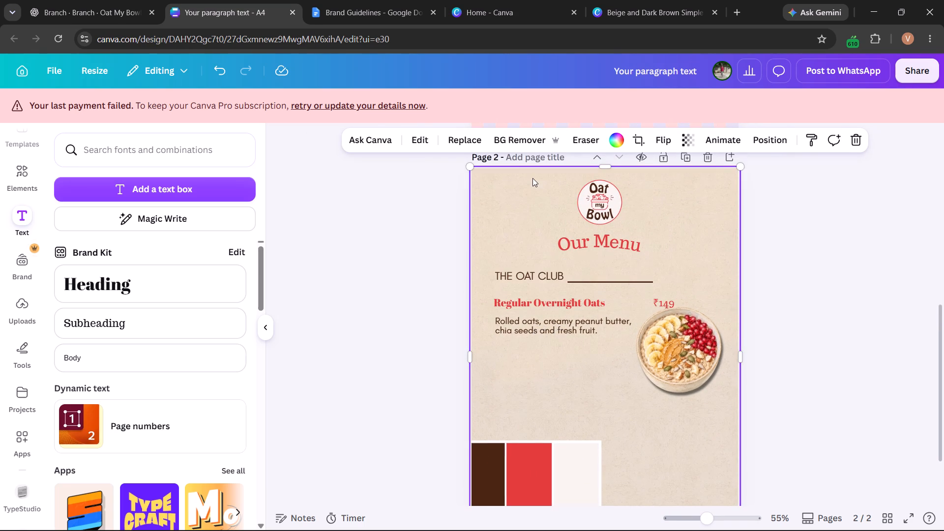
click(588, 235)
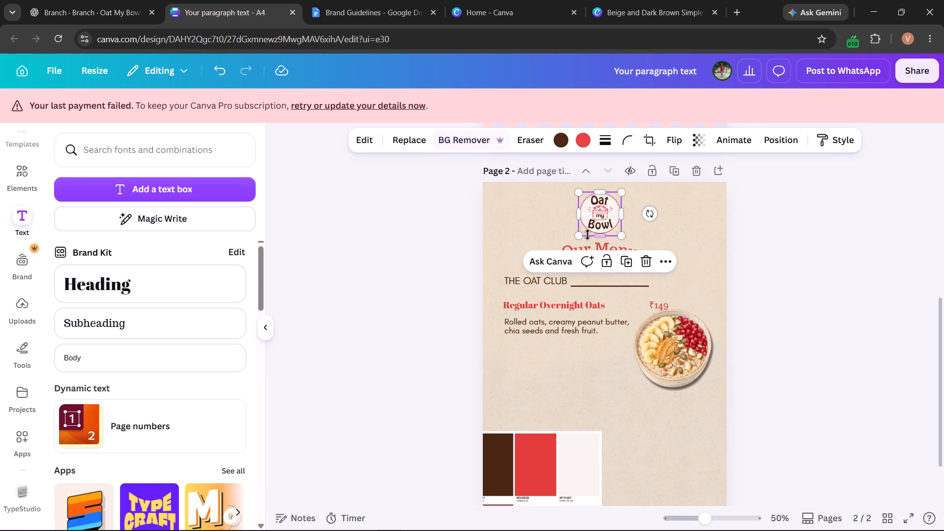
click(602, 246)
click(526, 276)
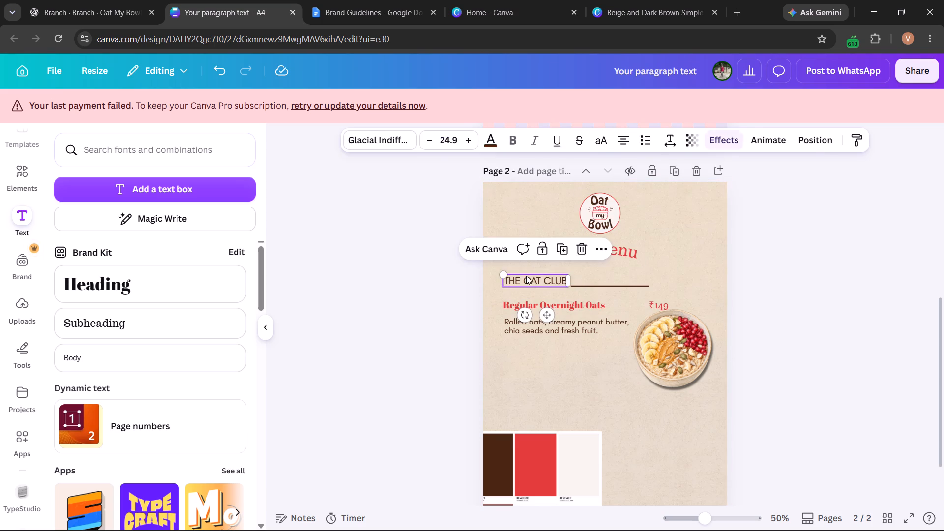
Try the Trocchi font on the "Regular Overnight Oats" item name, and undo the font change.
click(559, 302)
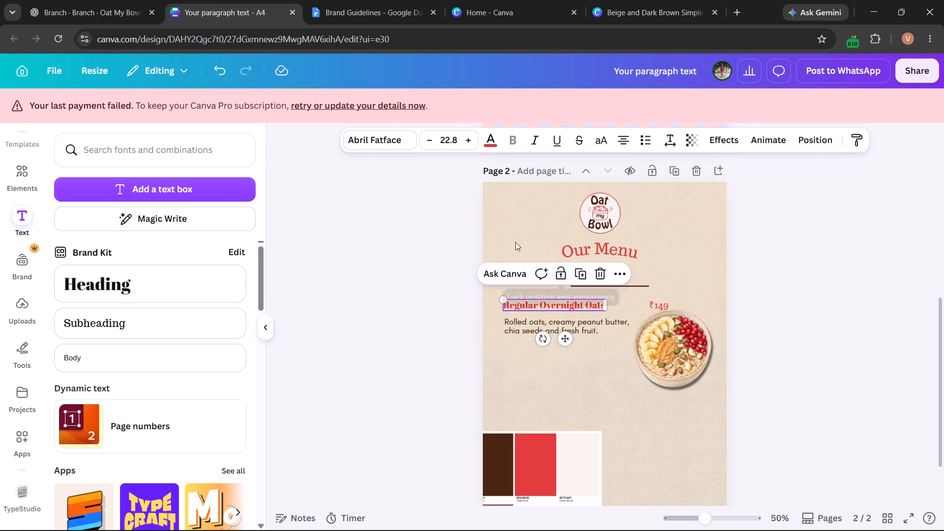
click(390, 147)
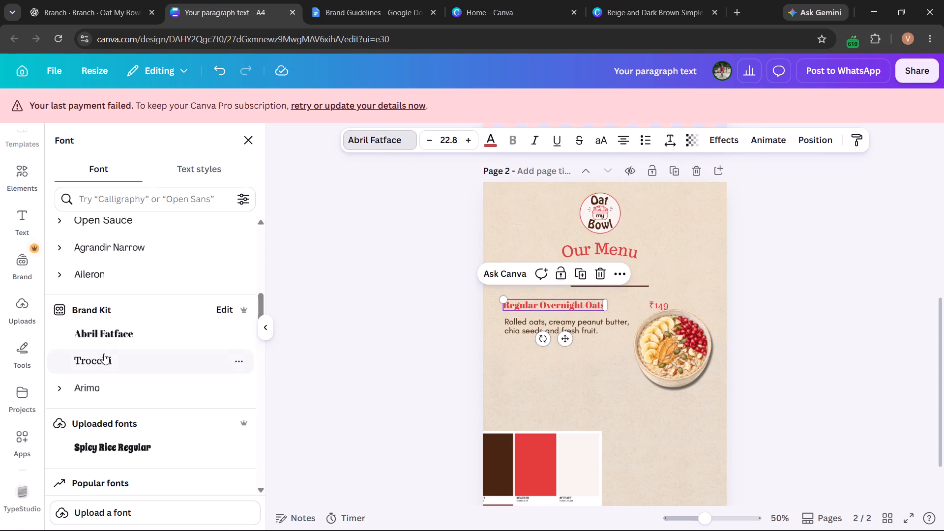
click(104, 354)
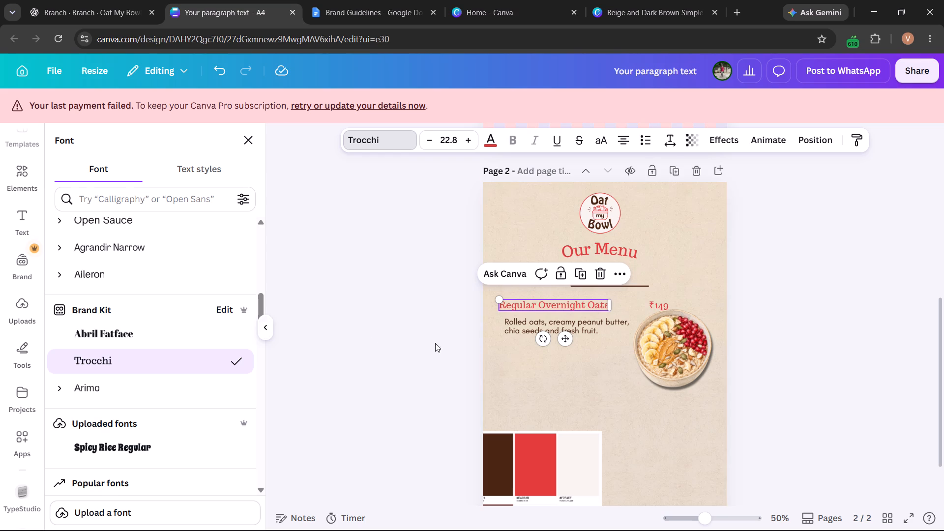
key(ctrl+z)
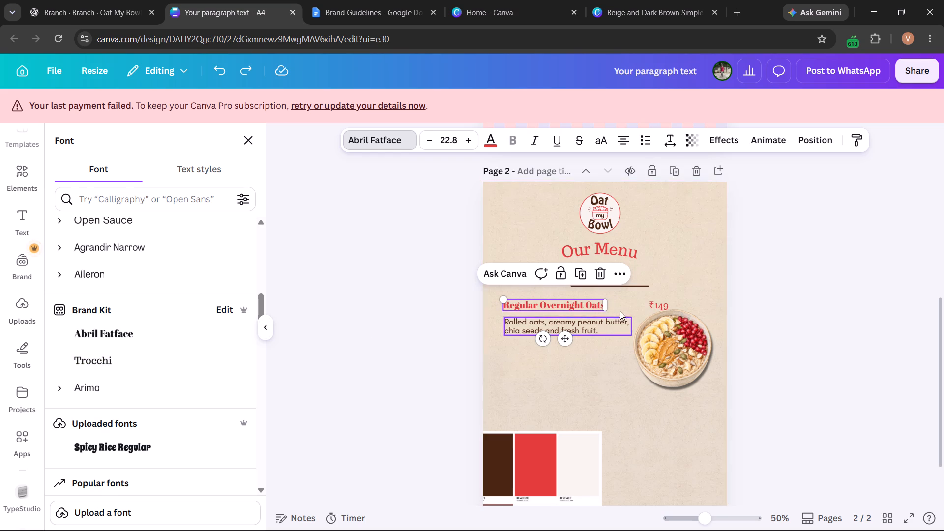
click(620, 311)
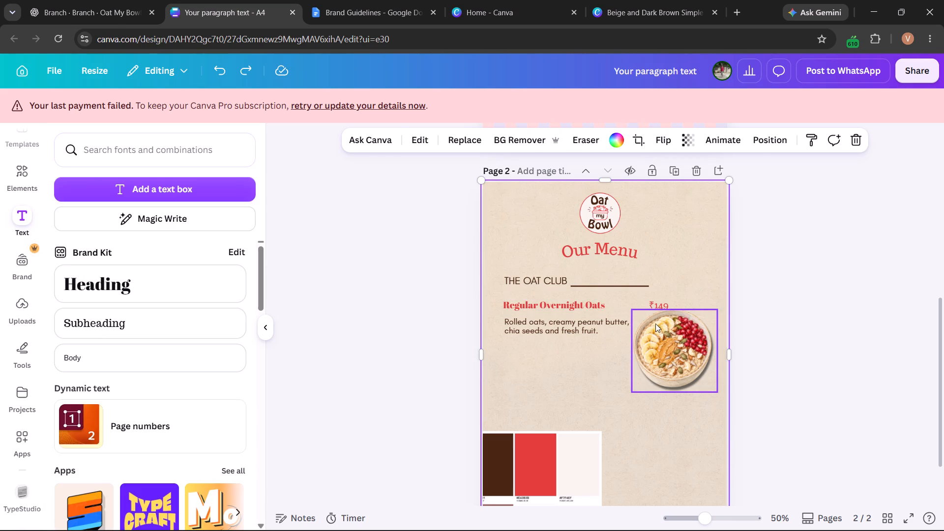
Move the ₹149 price closer to the "Regular Overnight Oats" item name, level with it on the same line.
drag(662, 306, 632, 308)
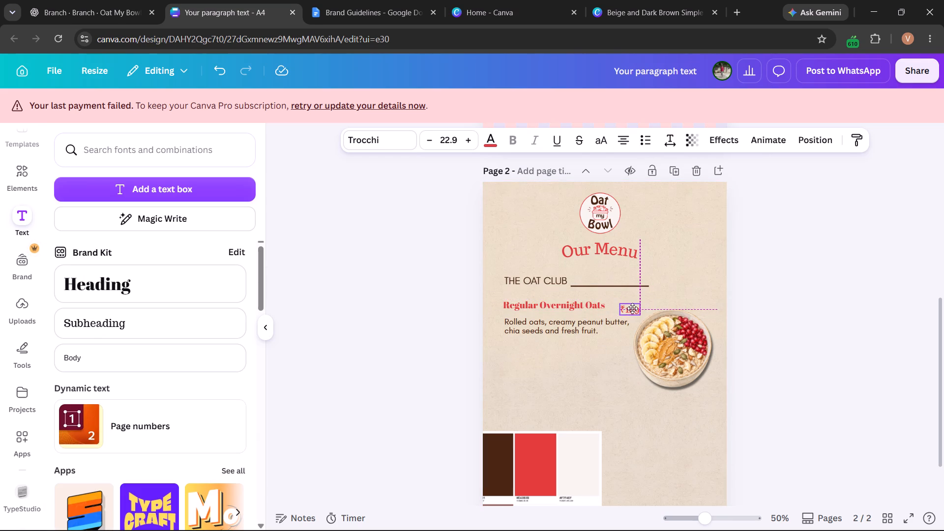
drag(632, 308, 632, 305)
click(570, 360)
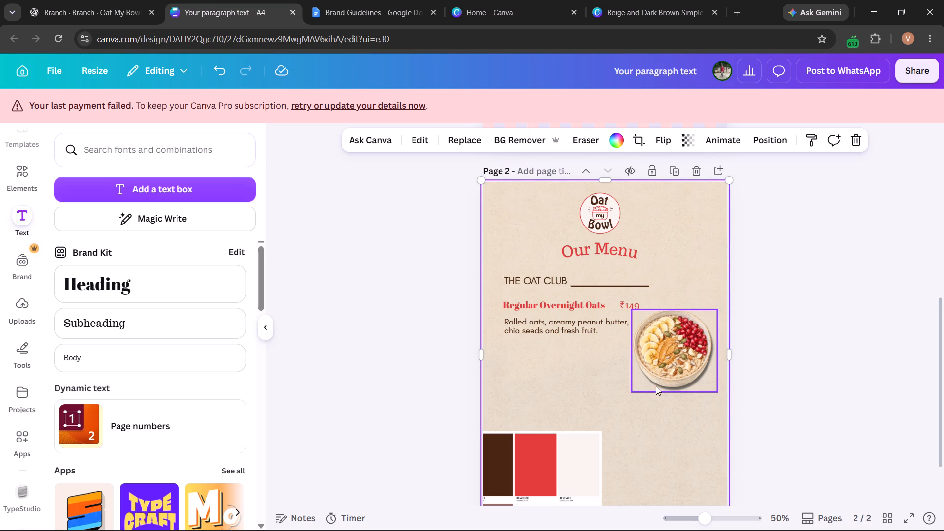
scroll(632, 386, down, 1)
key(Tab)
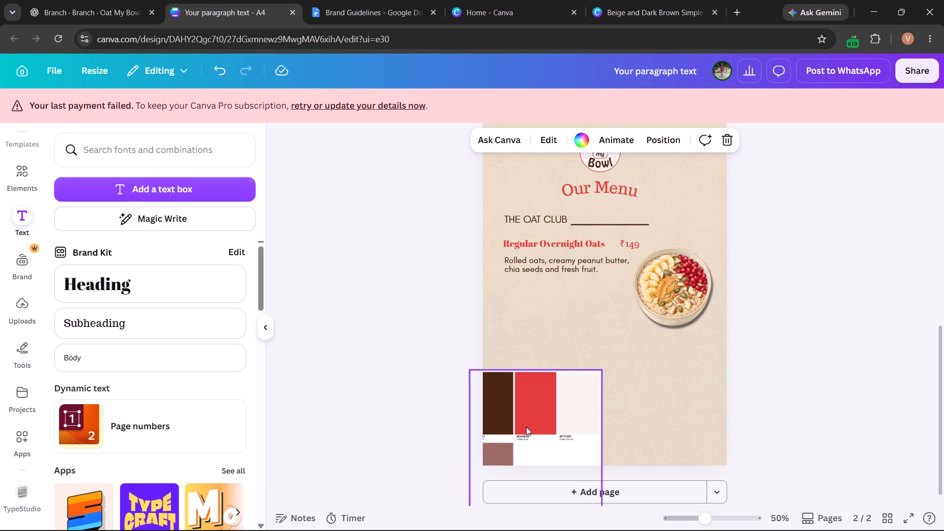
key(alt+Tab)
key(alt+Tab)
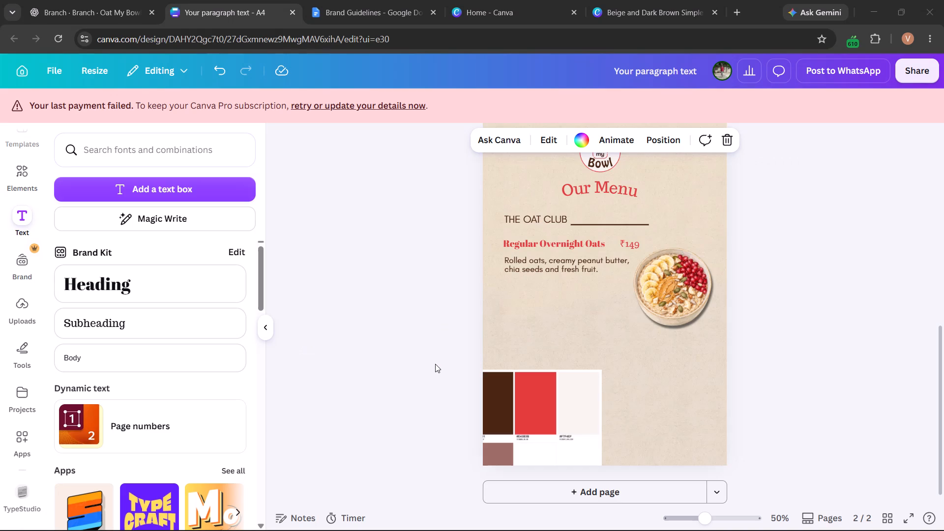
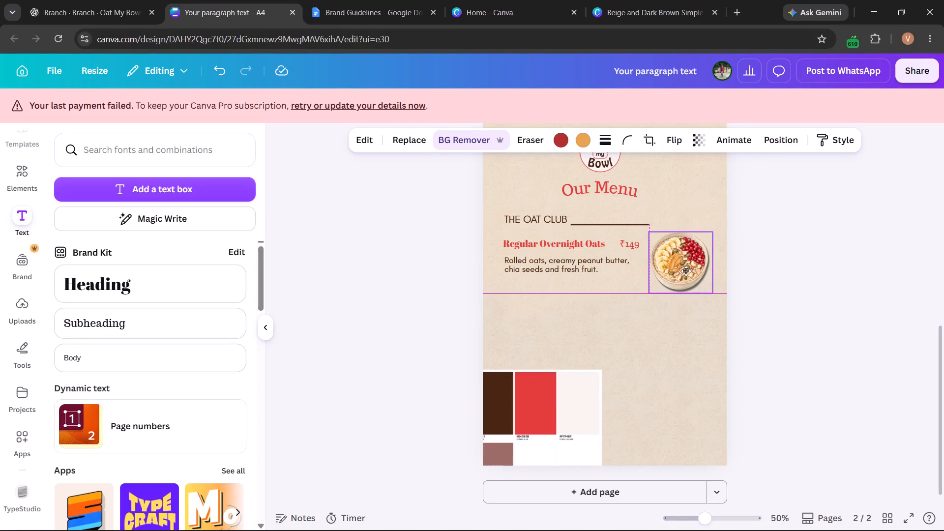
Move the bowl image slightly up beside the Regular Overnight Oats item, just below the heading's underline.
drag(686, 271, 687, 269)
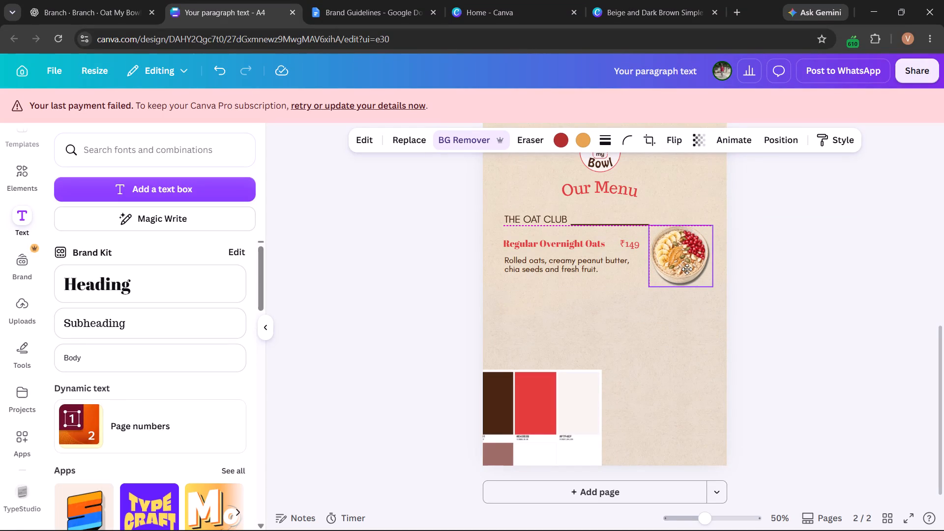
drag(687, 269, 687, 269)
click(640, 343)
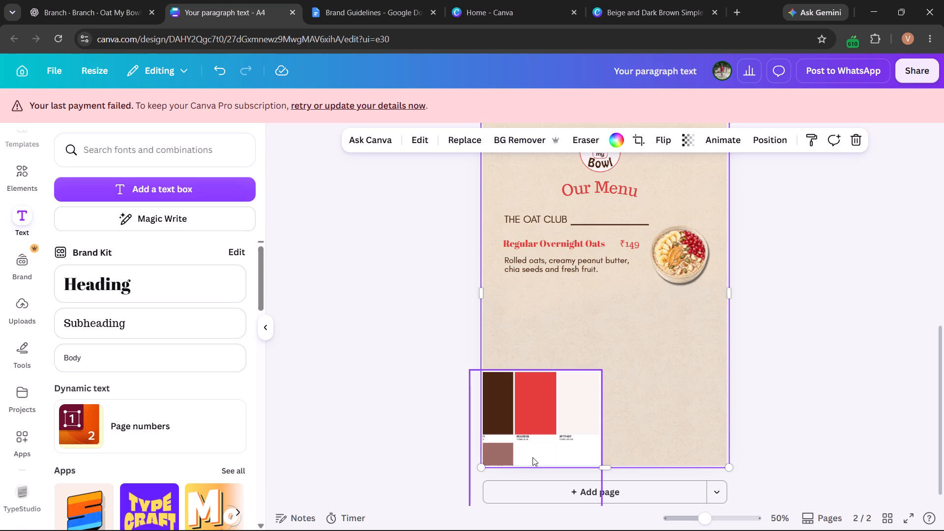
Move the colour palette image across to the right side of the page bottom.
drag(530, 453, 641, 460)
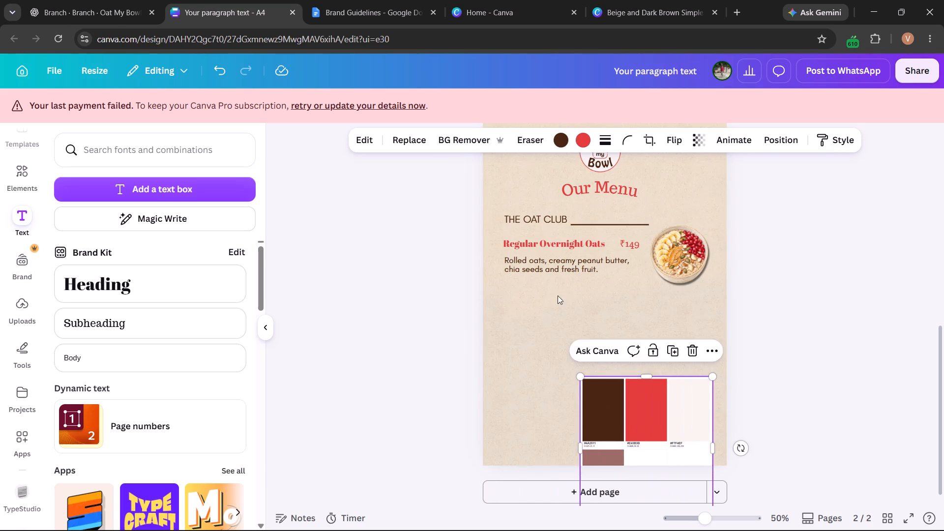
Duplicate the Regular Overnight Oats name, price, description and bowl image together, and place the copy directly below the original.
click(545, 250)
shift+click(636, 243)
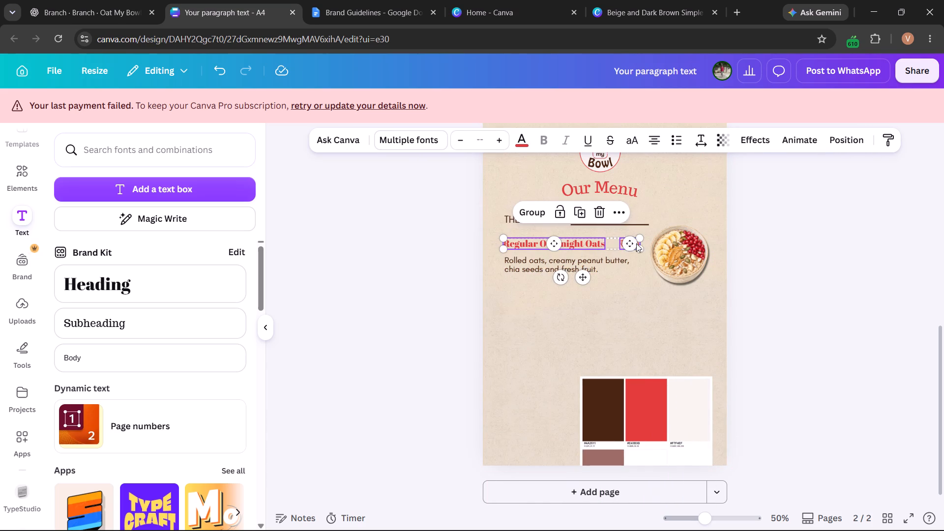
shift+click(614, 261)
shift+click(681, 256)
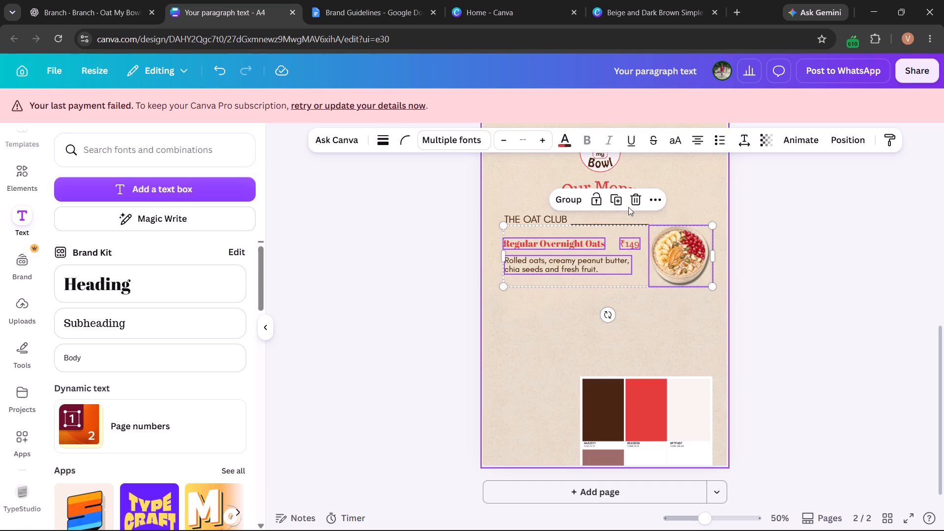
click(618, 200)
drag(629, 279, 604, 345)
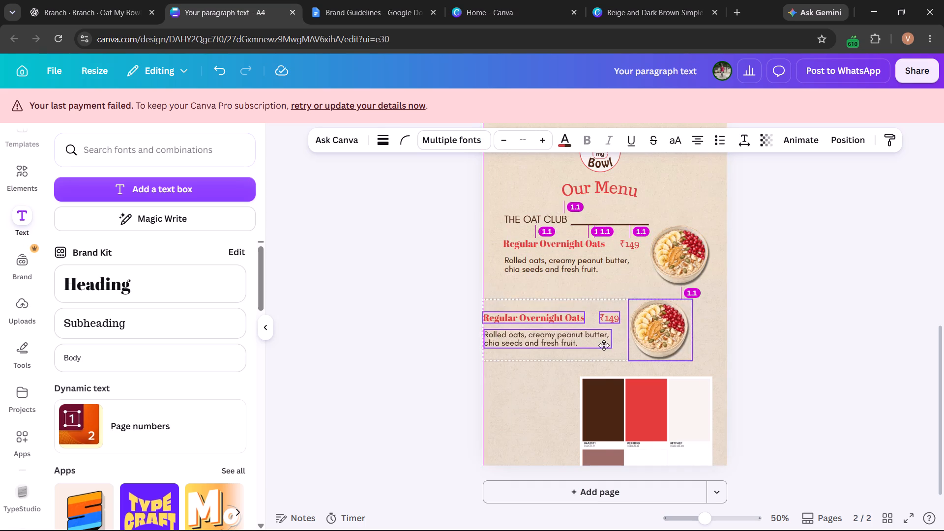
drag(604, 345, 620, 324)
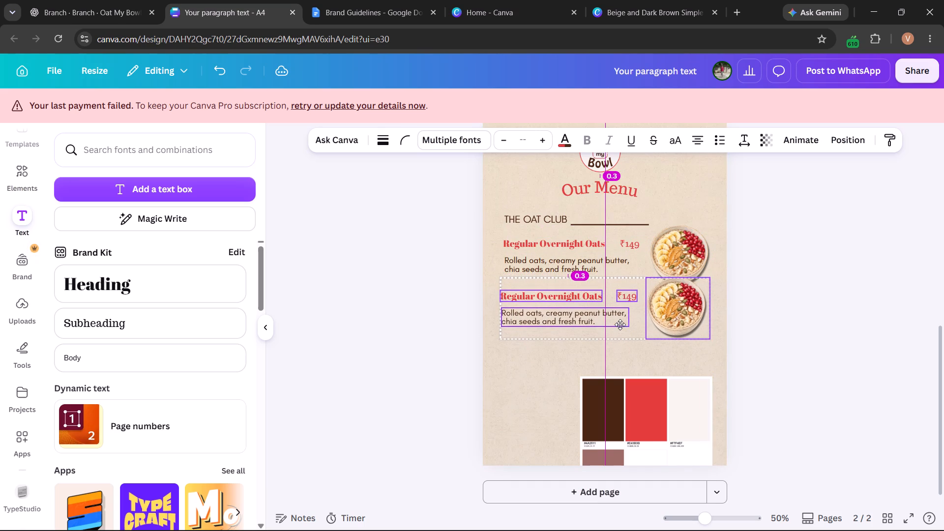
drag(620, 324, 621, 322)
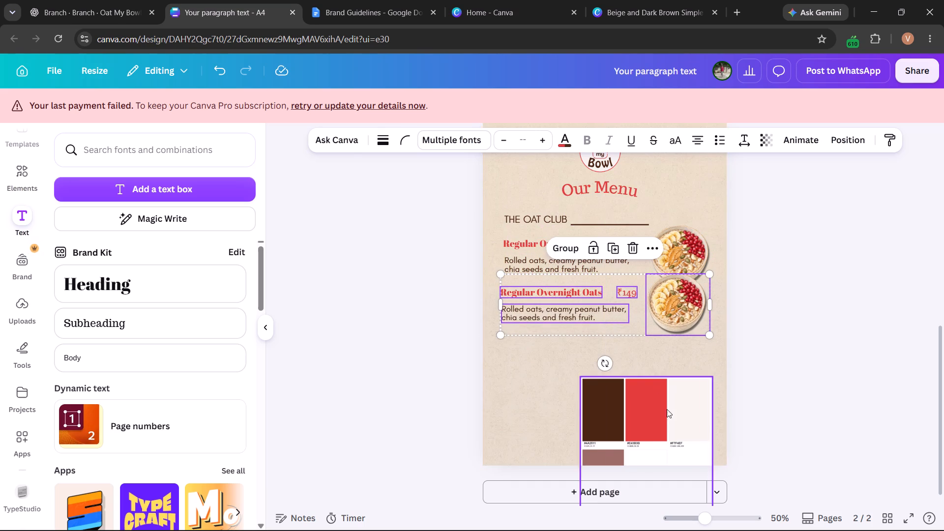
Move the colour palette image to the page's upper left, off the menu items.
drag(674, 419, 489, 137)
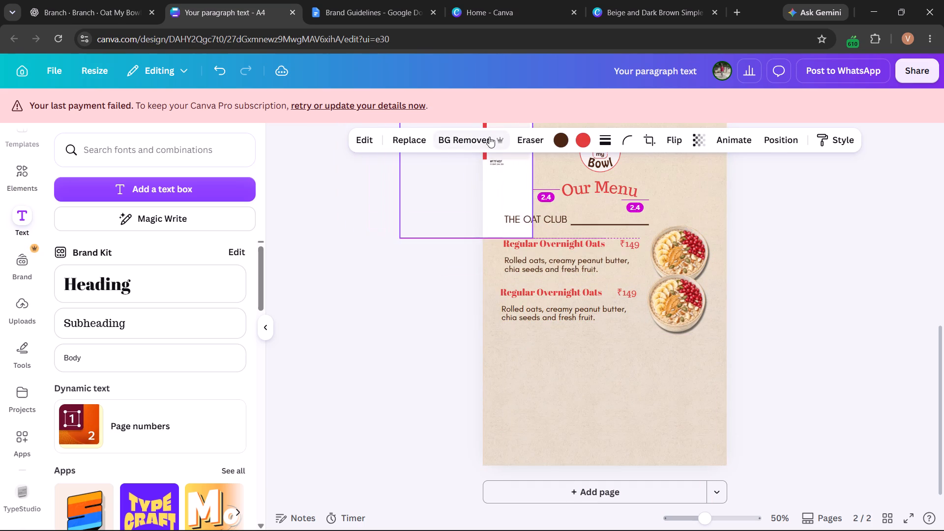
drag(489, 137, 483, 122)
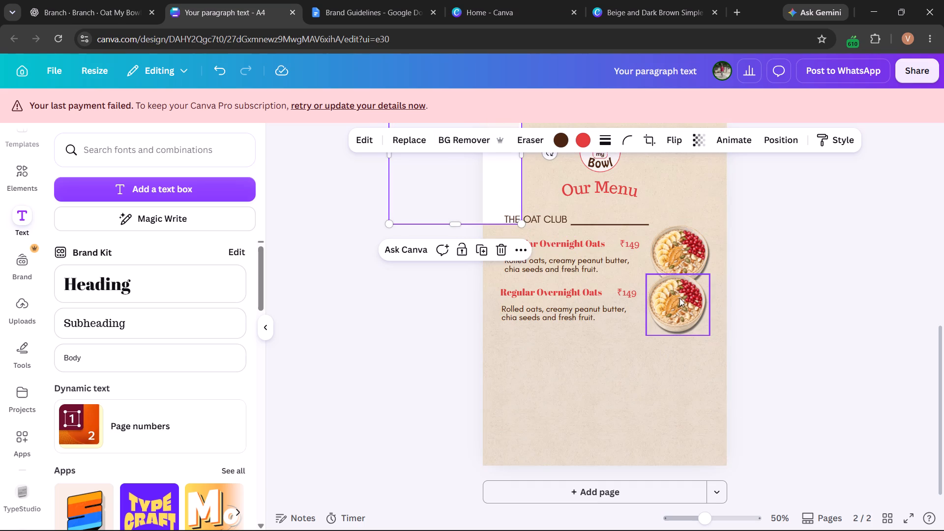
Scale down the bowl image beside Regular Overnight Oats, keeping it level with the item.
click(687, 249)
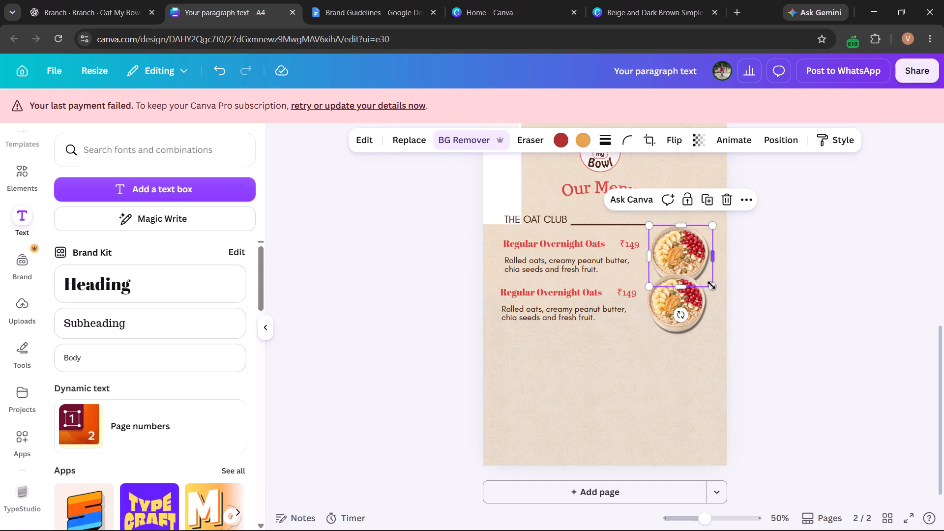
drag(711, 286, 705, 277)
drag(687, 257, 691, 257)
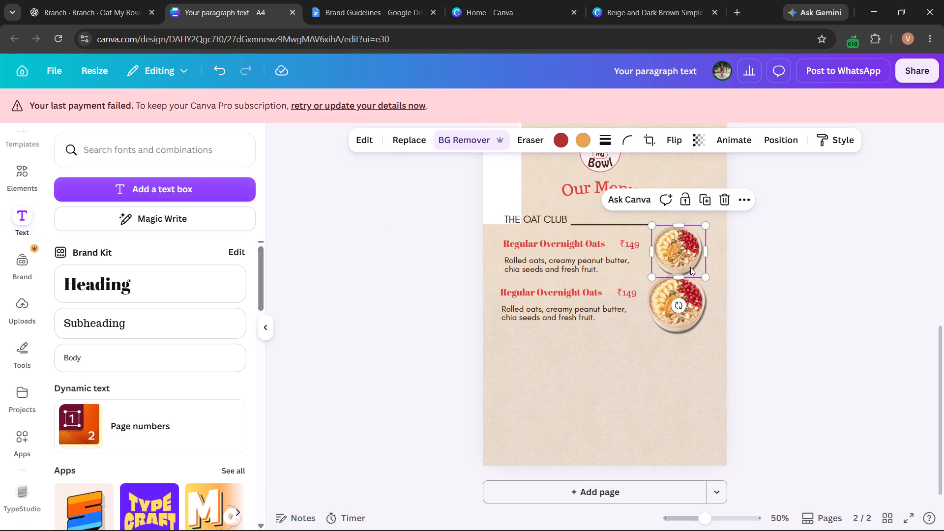
Move the duplicated bowl image slightly down and scale it to about 4.4 by 4.2, clear of the upper bowl.
drag(689, 323, 694, 330)
drag(714, 346, 706, 330)
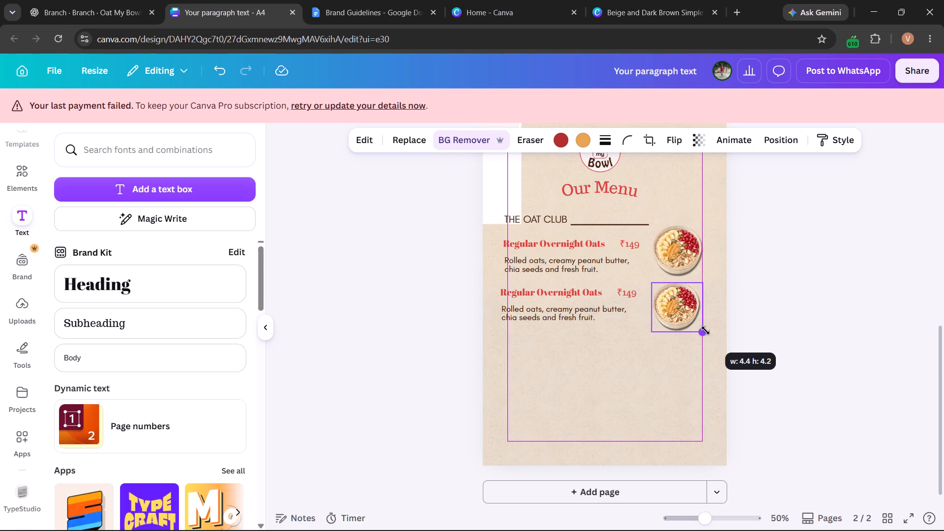
drag(706, 330, 707, 330)
click(658, 365)
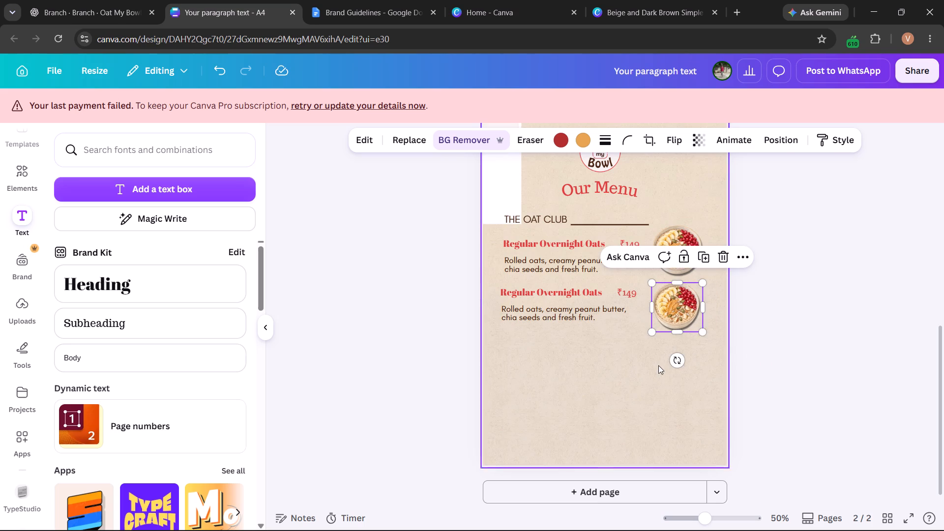
click(673, 301)
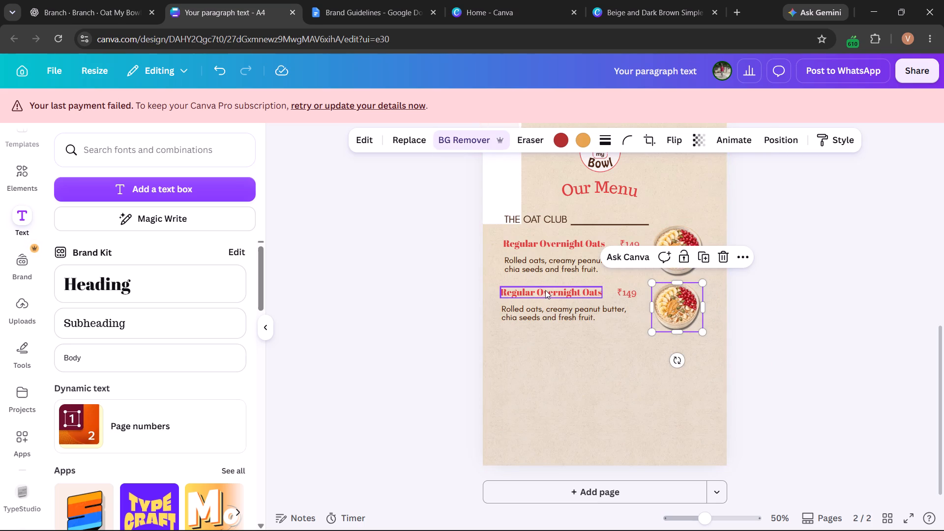
Rename the duplicated item as "Chocolate Overnight Oats".
double_click(545, 291)
click(539, 294)
drag(535, 295, 516, 294)
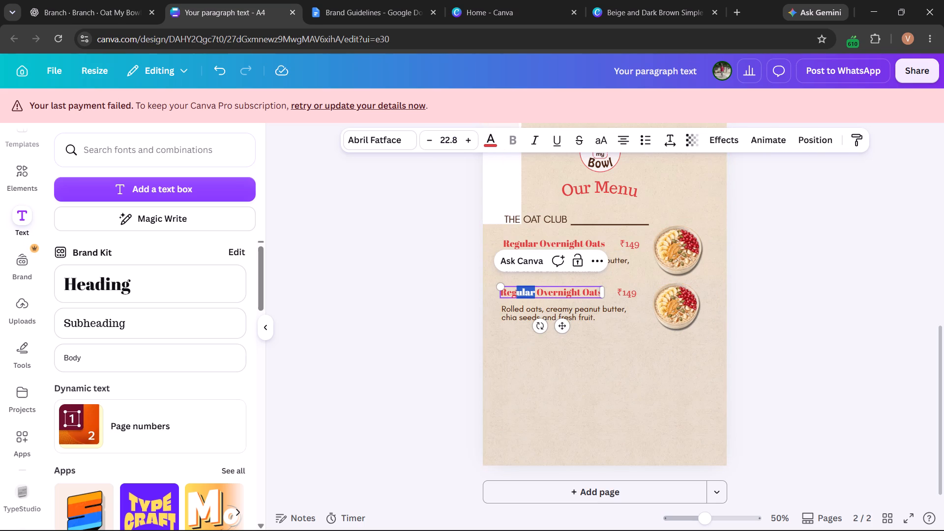
drag(516, 294, 494, 294)
text(Chocolate)
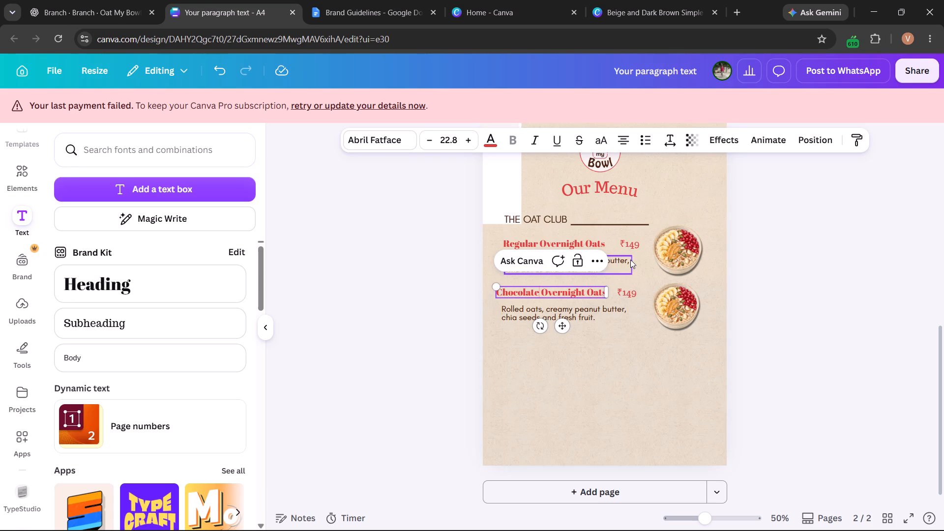
Align the "Chocolate Overnight Oats" name with the left edge of the item name above.
click(571, 365)
drag(555, 286, 559, 286)
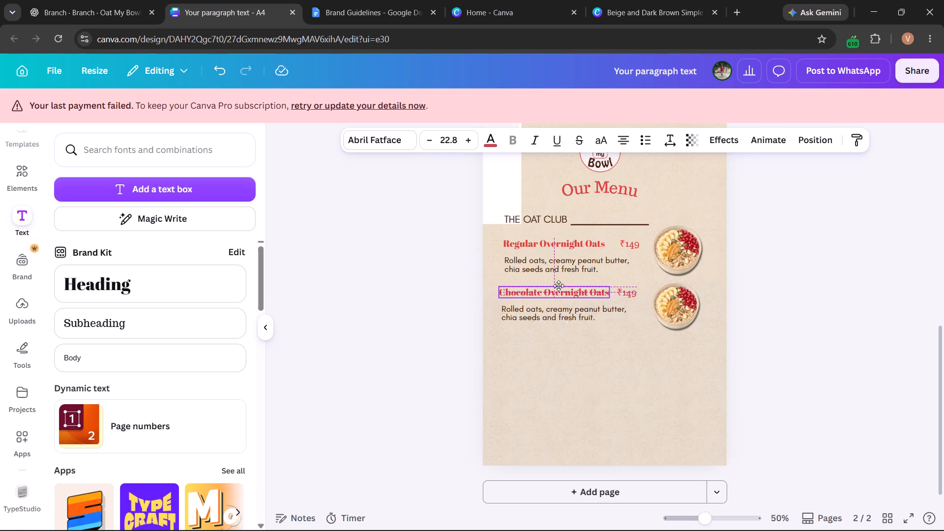
drag(559, 286, 563, 284)
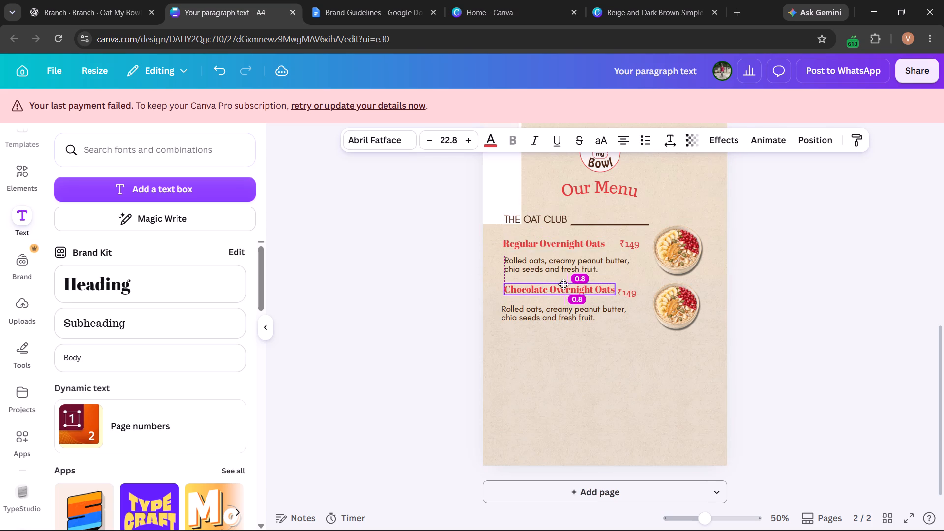
drag(563, 284, 563, 285)
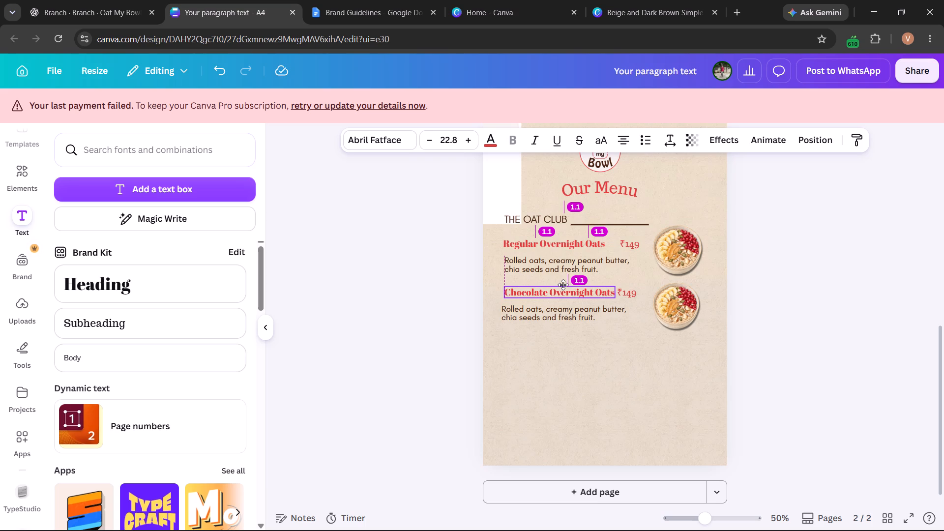
drag(563, 285, 562, 285)
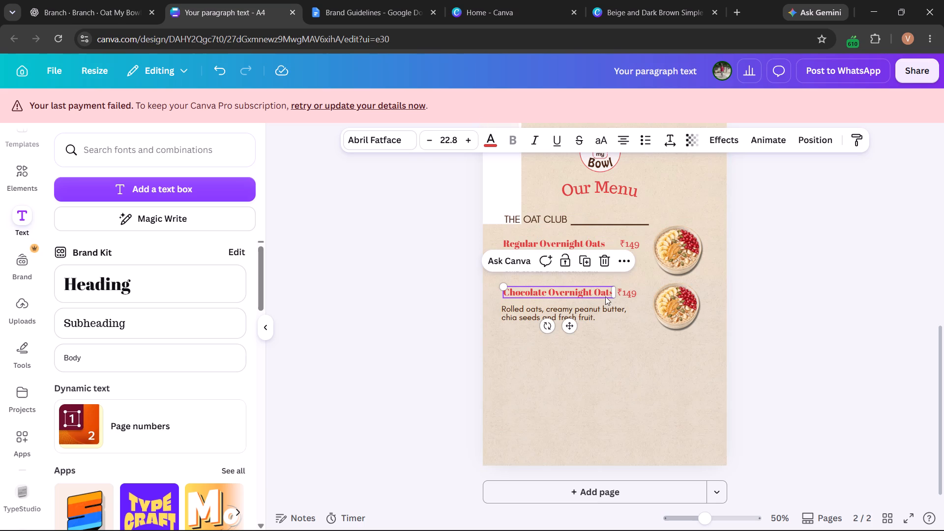
Align the second item's price beneath the first item's price and change it to ₹179.
click(627, 294)
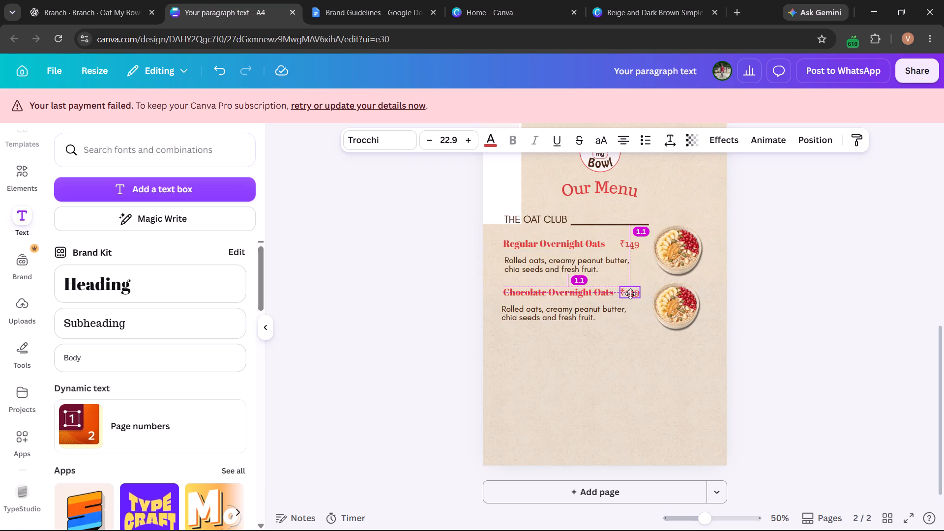
double_click(630, 293)
click(634, 293)
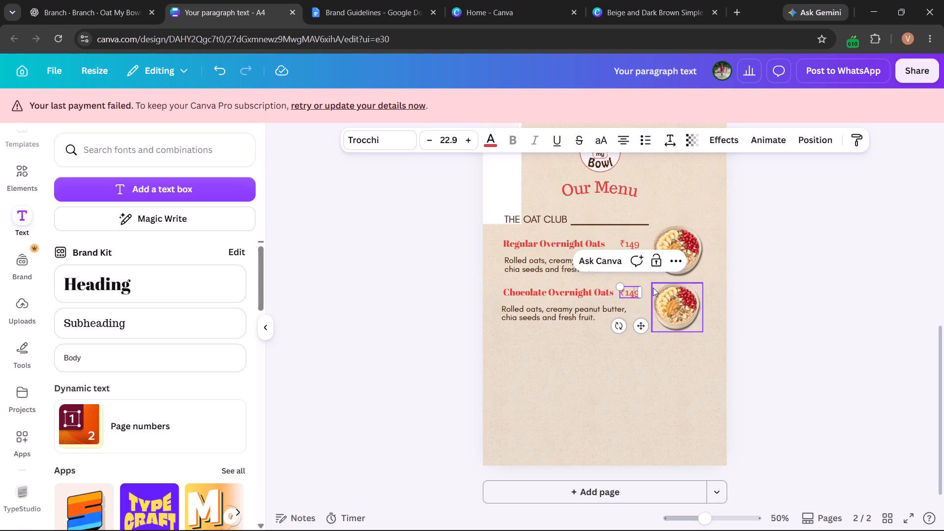
key(BackSpace)
key(7)
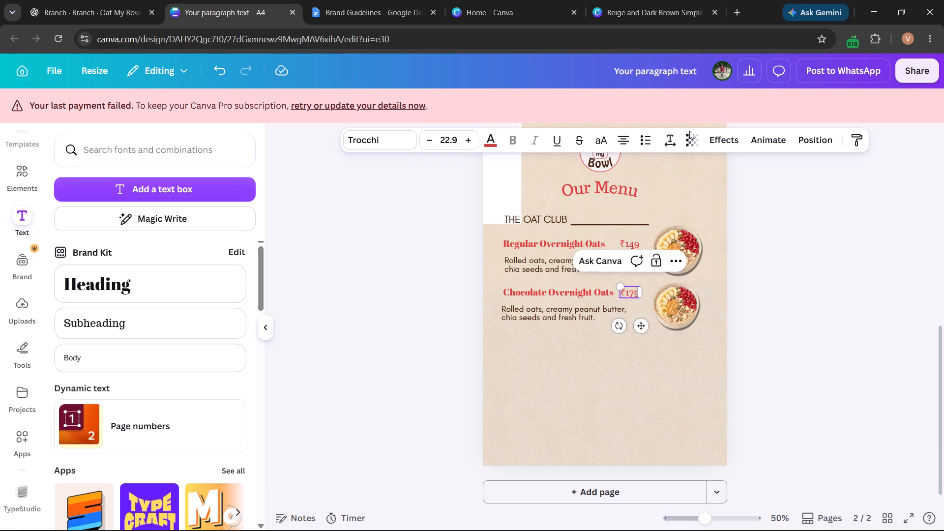
Shift the second item's description into left alignment with the description above.
click(541, 313)
click(544, 315)
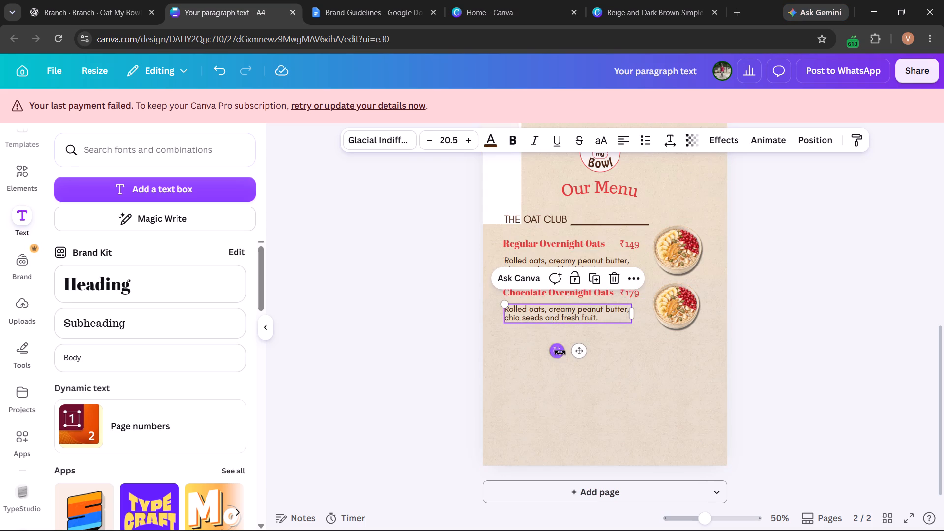
click(582, 404)
Bring the "Watercolour Chocolate Oatmeal Bowl" image from the Downloads folder onto the menu page.
click(672, 324)
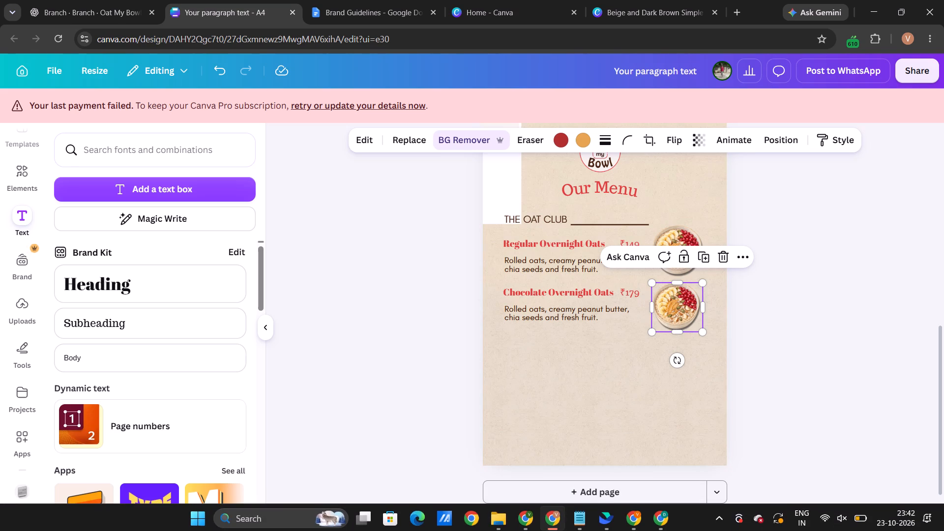
click(499, 528)
click(338, 209)
drag(353, 183, 465, 530)
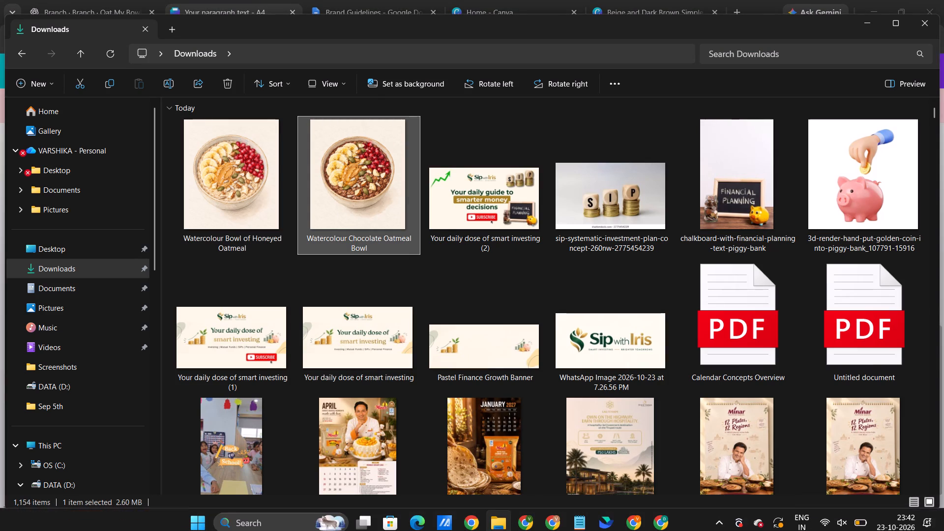
drag(465, 530, 589, 361)
key(alt+Tab)
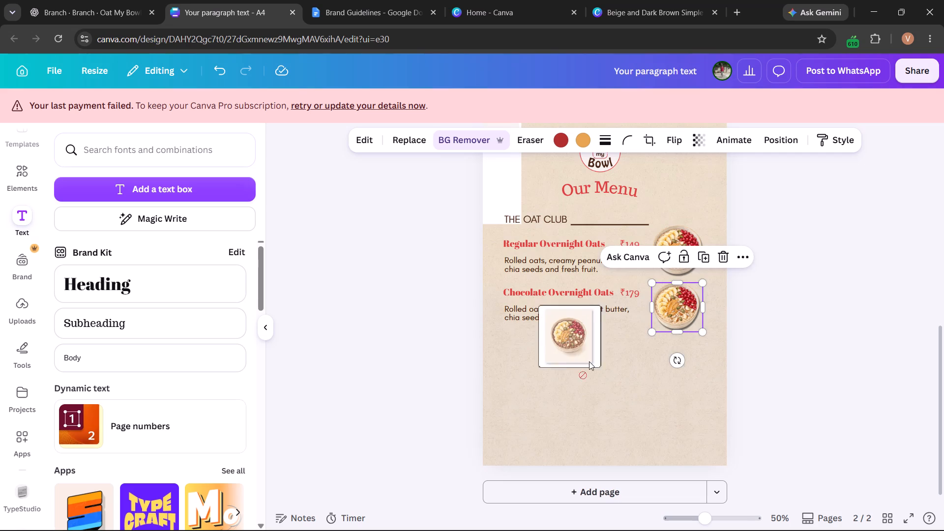
drag(589, 361, 595, 381)
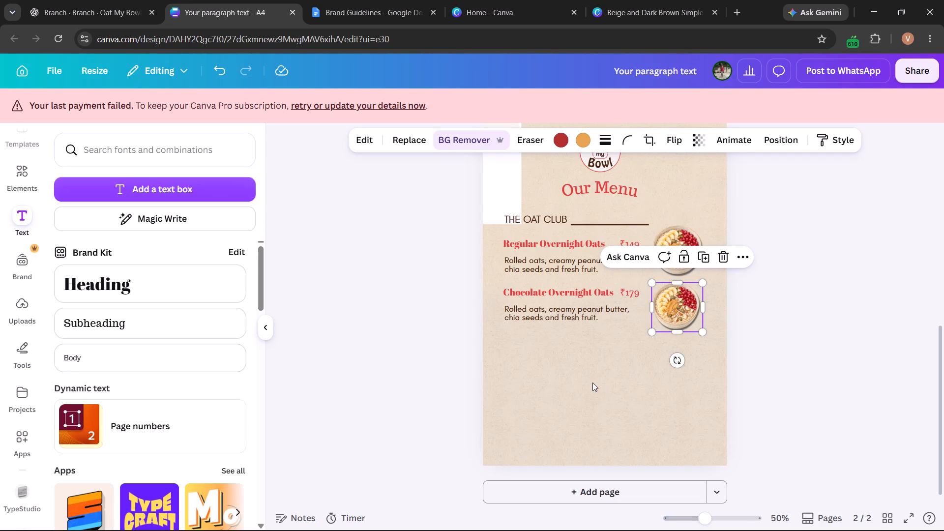
Remove the background from the chocolate oatmeal bowl image.
click(484, 141)
Move the chocolate bowl image aside and delete the duplicated regular bowl beside Chocolate Overnight Oats.
drag(655, 367, 609, 413)
click(675, 306)
key(Delete)
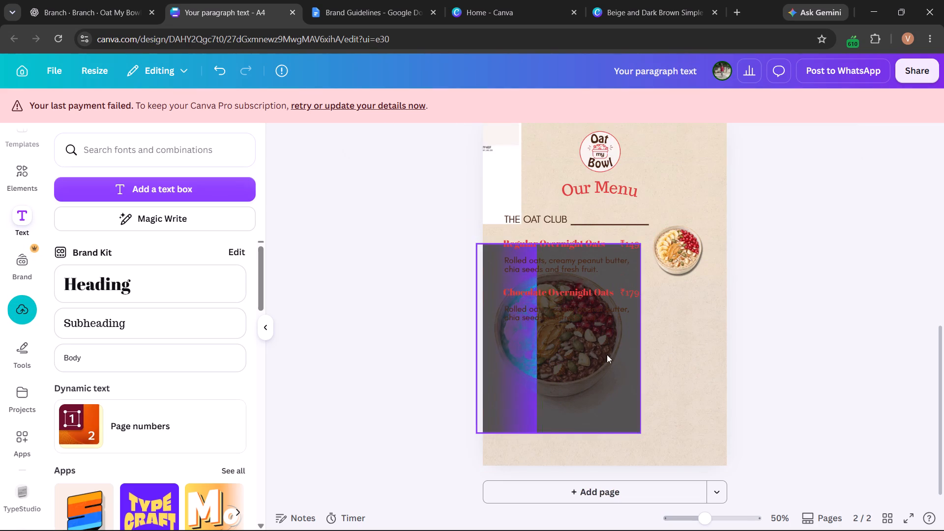
Move the chocolate bowl image towards the right side of the page, below the regular oats bowl.
drag(592, 368, 655, 373)
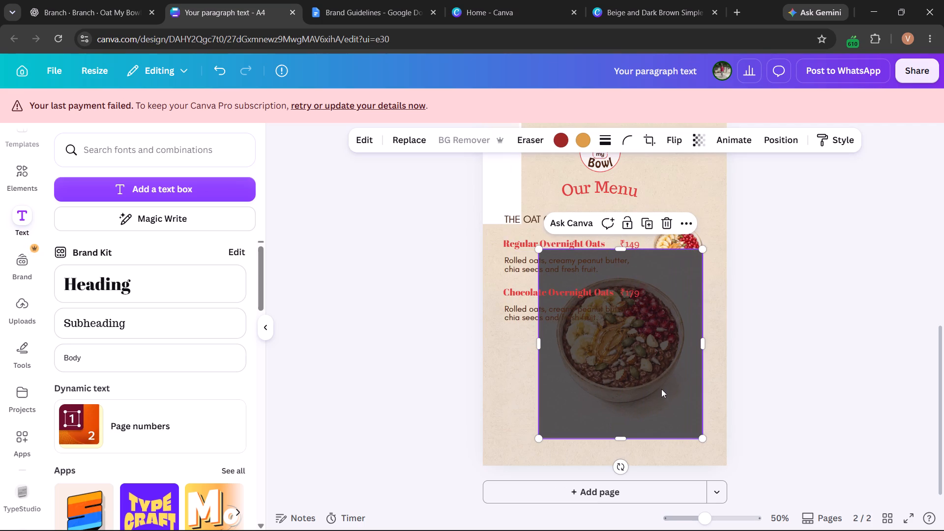
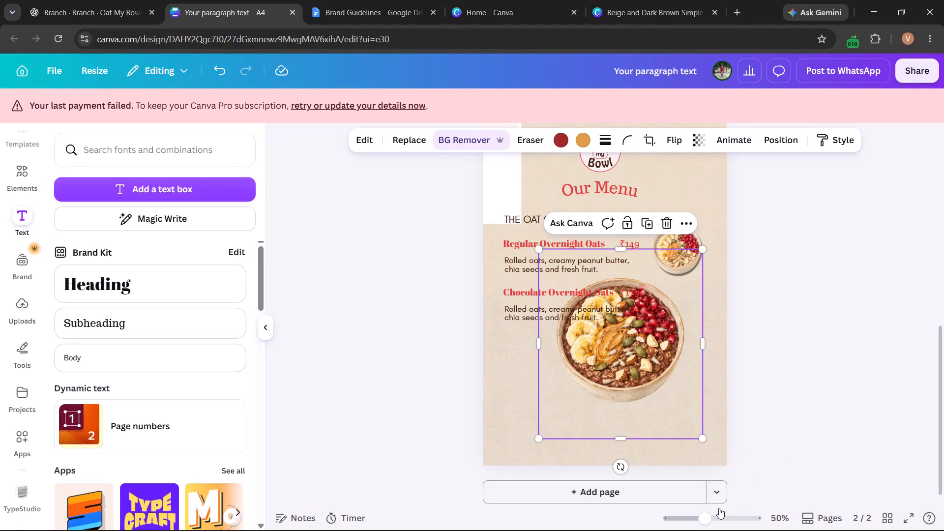
Scale the chocolate bowl image down to about 10.3 cm wide and place it below the regular oats bowl.
drag(702, 439, 696, 423)
drag(696, 423, 673, 375)
drag(630, 358, 695, 376)
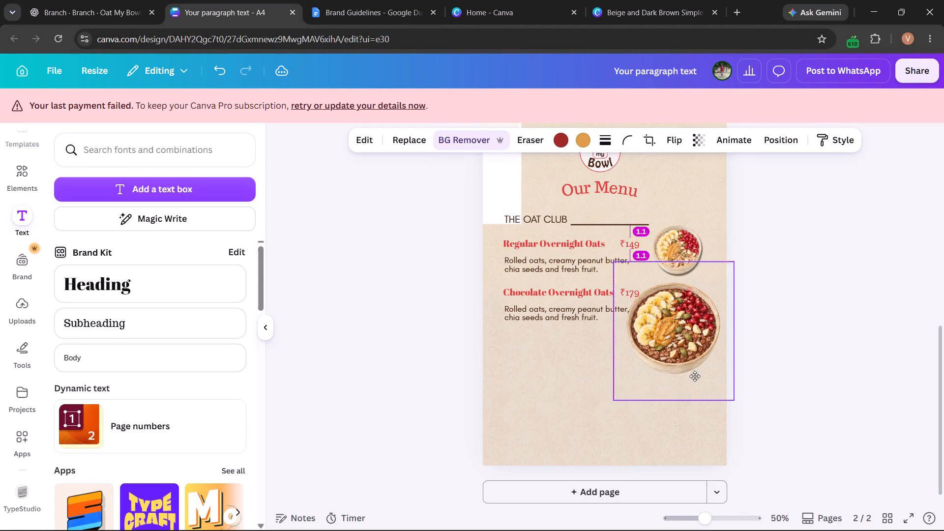
drag(695, 376, 689, 380)
Crop the empty margins from all four sides of the chocolate bowl image so its frame fits closely around the bowl.
drag(663, 271, 667, 290)
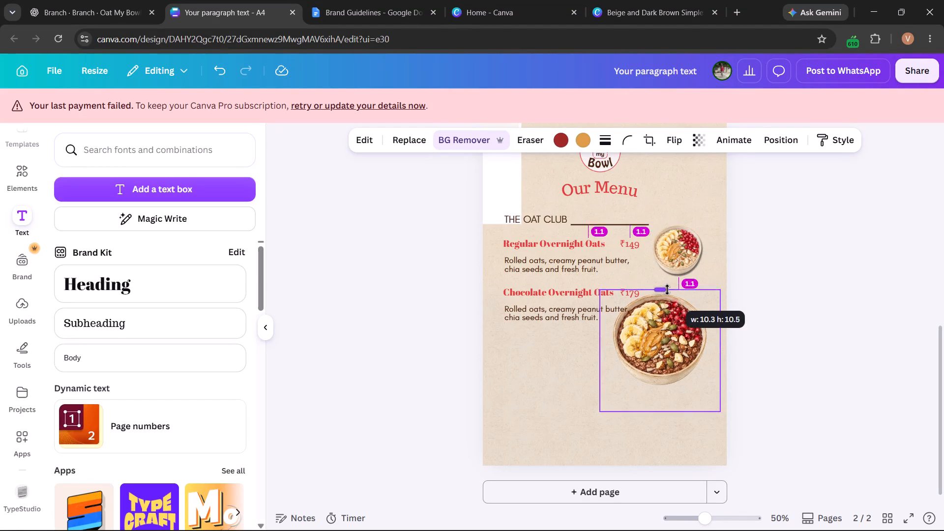
drag(667, 290, 668, 291)
drag(600, 351, 624, 343)
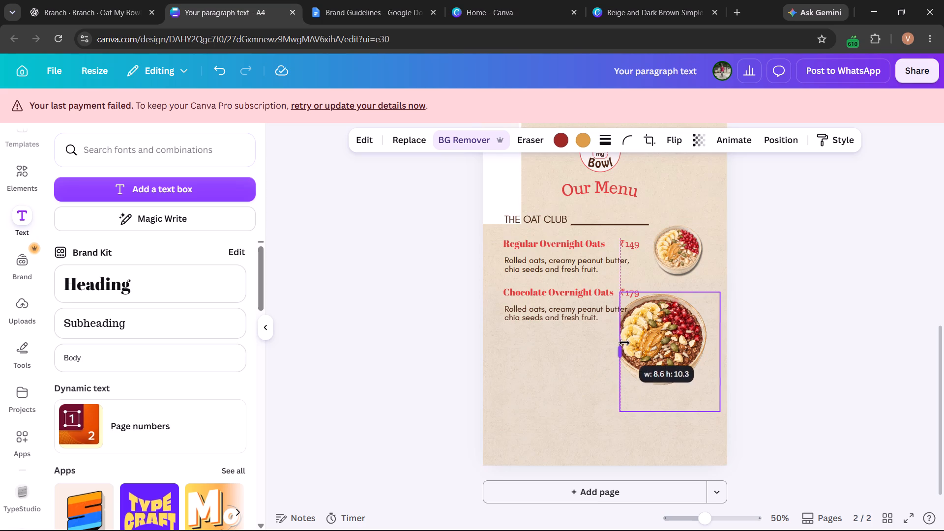
drag(624, 343, 610, 346)
drag(677, 408, 670, 391)
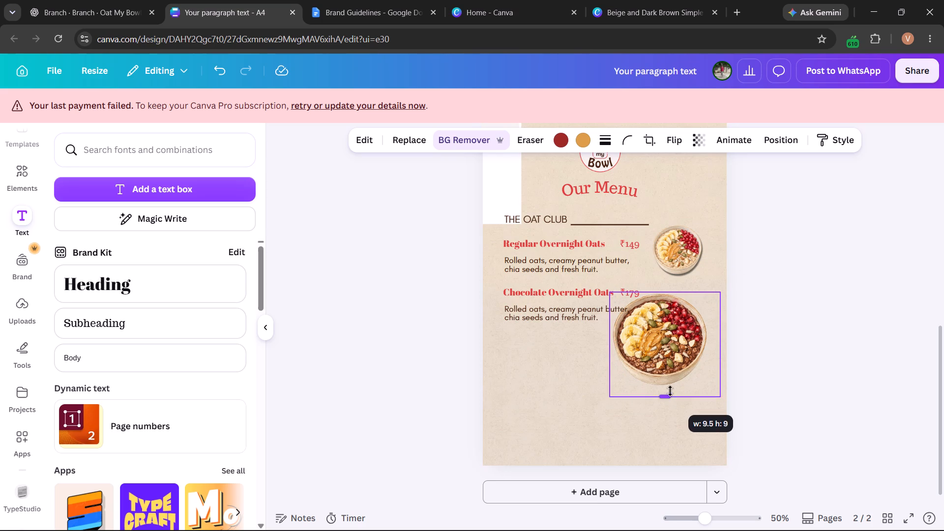
drag(670, 391, 678, 380)
click(727, 339)
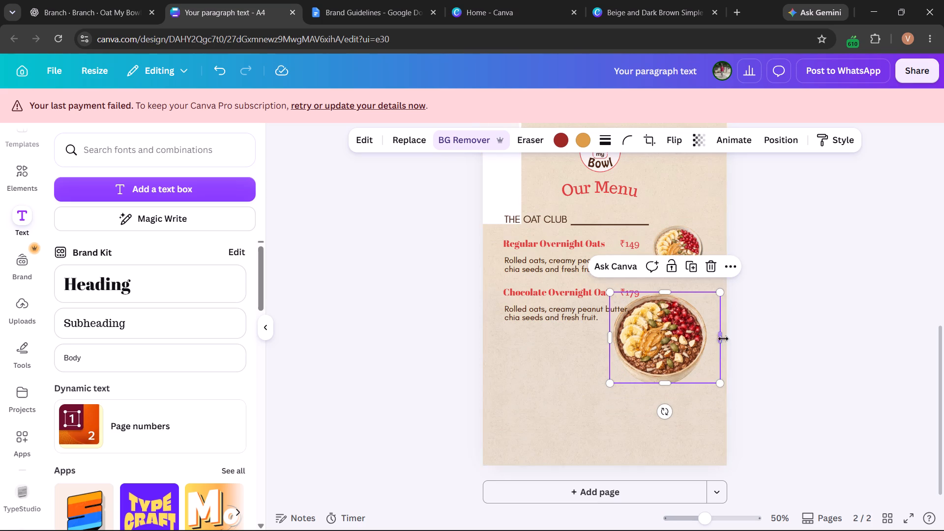
click(722, 339)
click(702, 337)
drag(664, 380, 666, 387)
drag(723, 349, 718, 348)
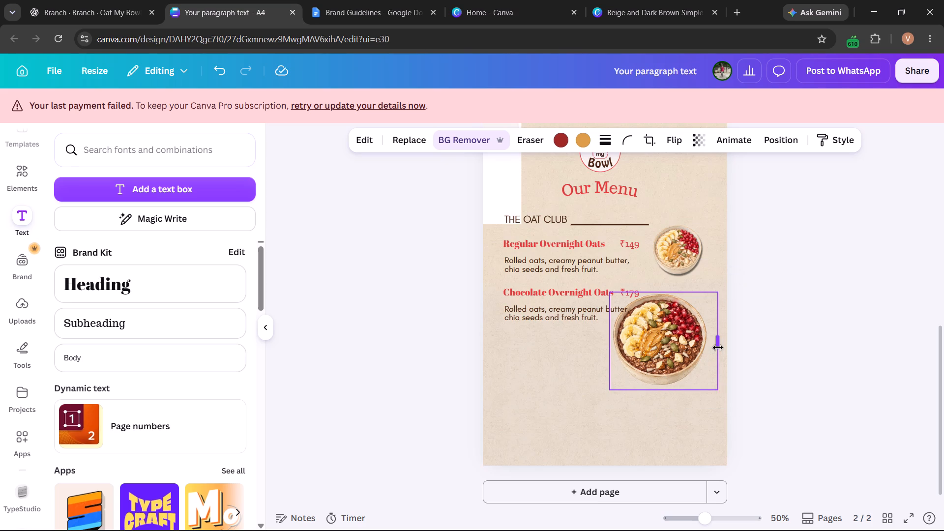
drag(718, 348, 712, 348)
Shrink the chocolate bowl image to the regular bowl's size, laying it over that bowl to match them.
drag(691, 351, 705, 330)
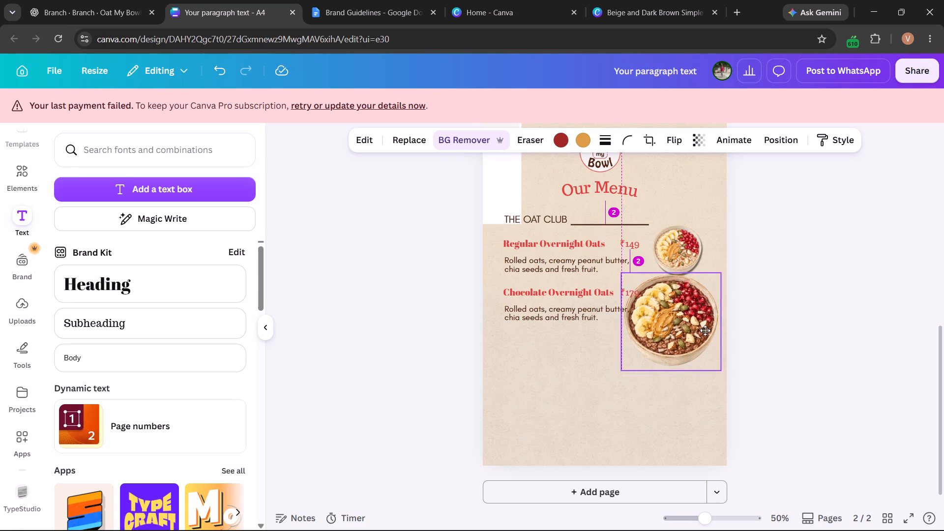
drag(705, 330, 709, 328)
drag(728, 366, 712, 348)
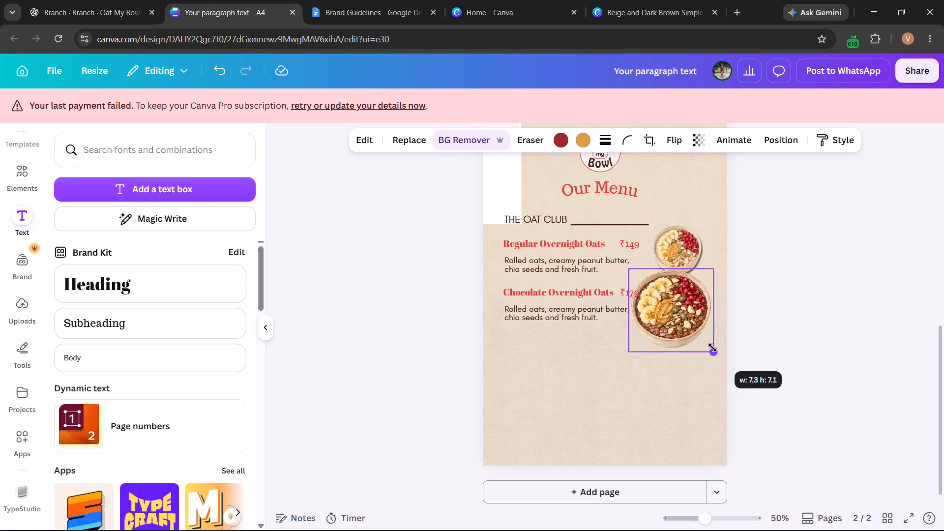
drag(712, 348, 692, 312)
drag(673, 306, 698, 264)
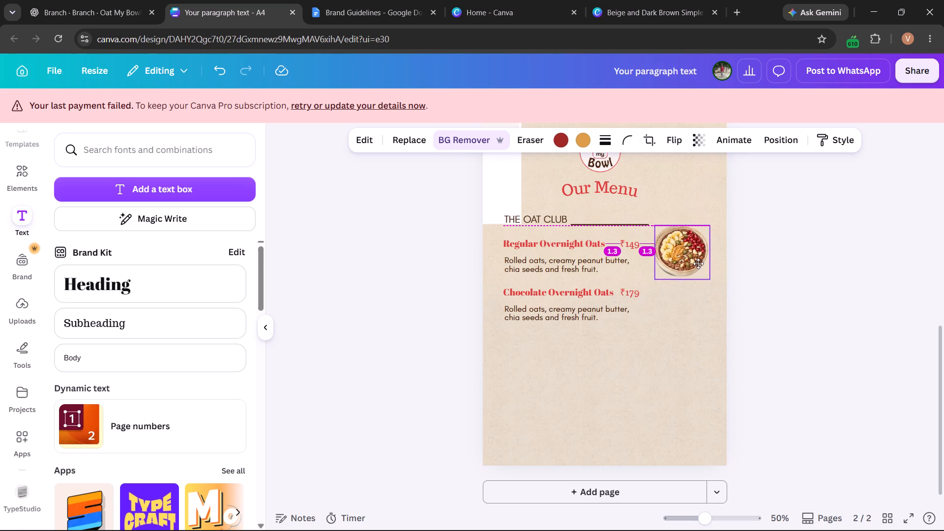
drag(698, 264, 695, 264)
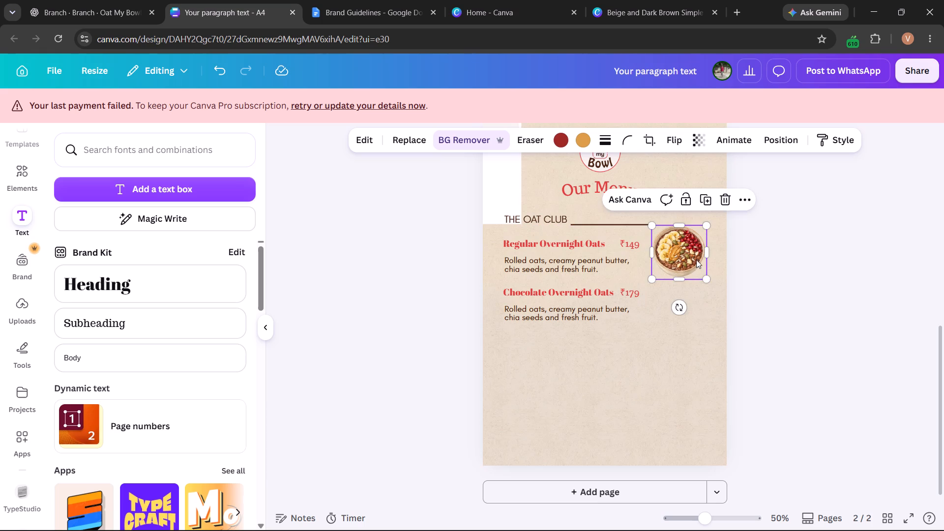
Place the chocolate bowl directly below the regular bowl, beside the Chocolate Overnight Oats text and aligned with the bowl above.
drag(696, 259, 694, 318)
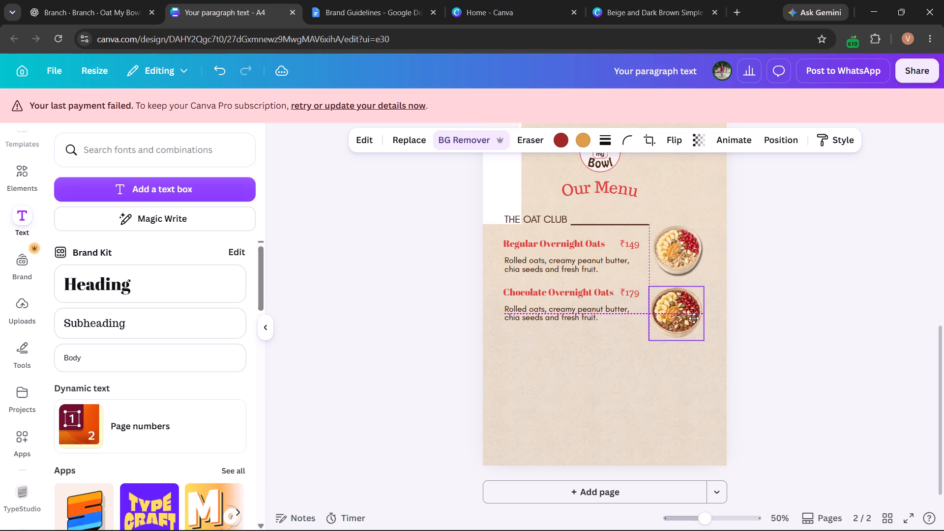
drag(694, 318, 693, 319)
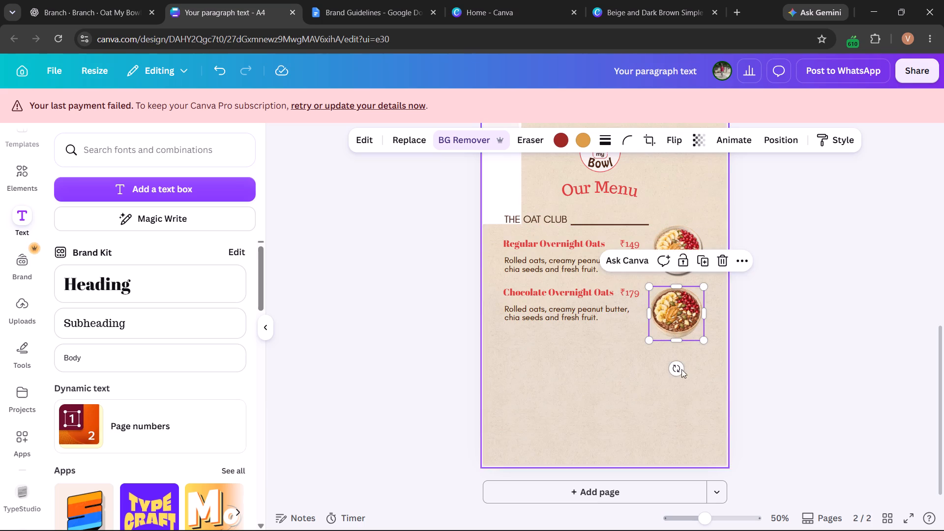
click(679, 312)
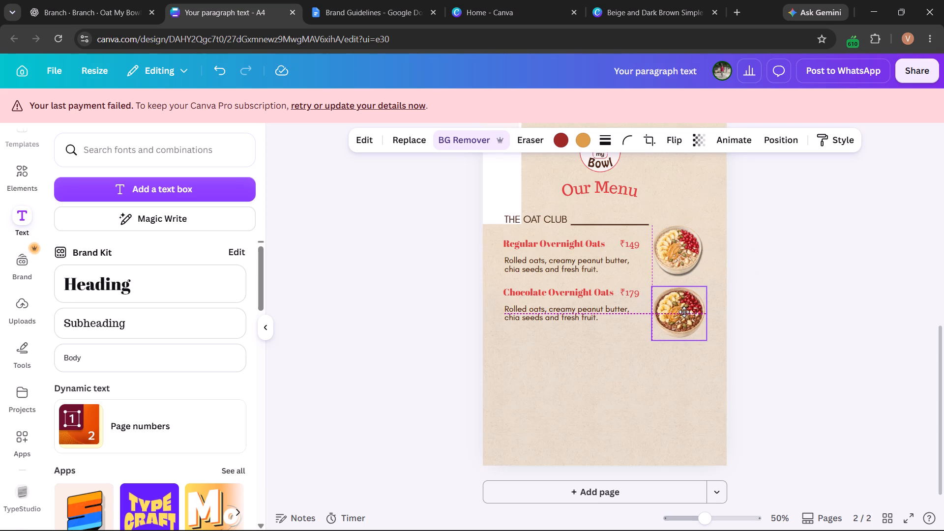
click(605, 357)
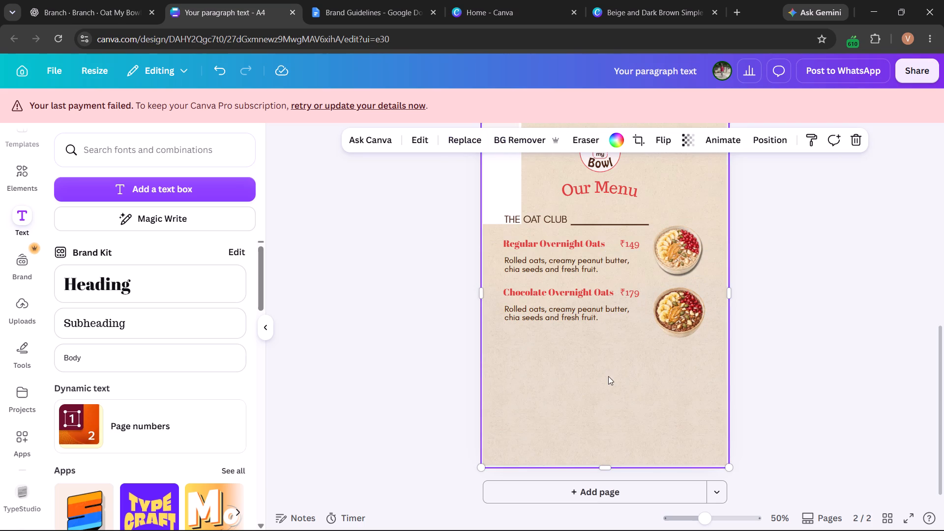
Move the Chocolate Overnight Oats name, ₹179 price and description down together to centre them vertically beside the chocolate bowl.
click(594, 293)
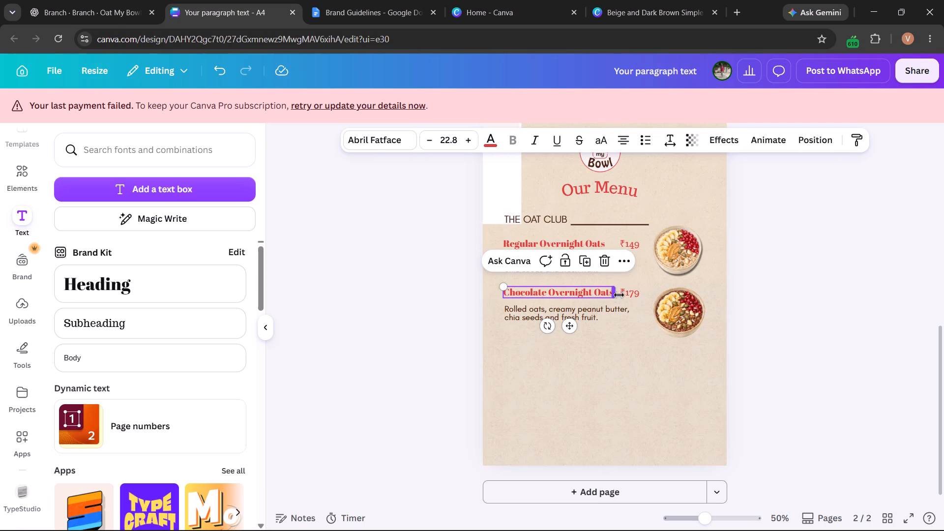
shift+click(624, 295)
shift+click(558, 308)
drag(562, 309, 563, 312)
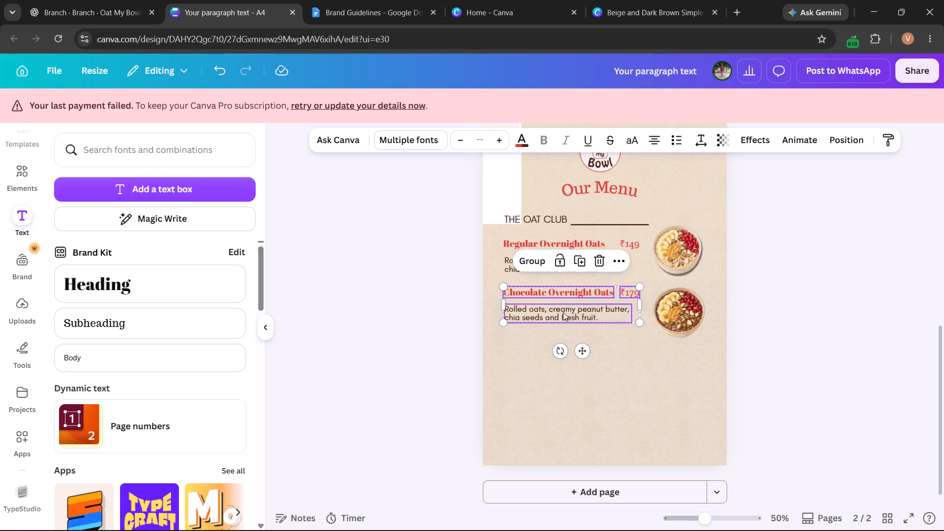
drag(563, 312, 561, 318)
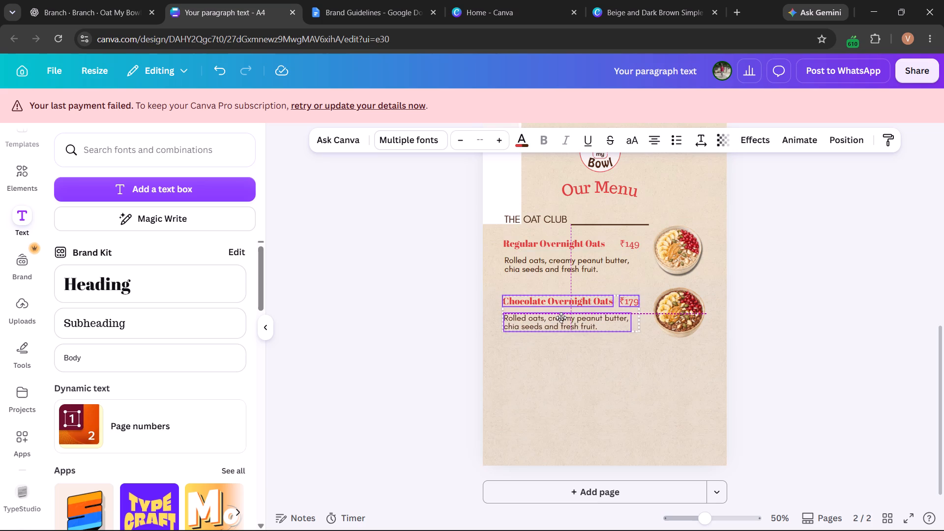
drag(561, 318, 561, 318)
drag(561, 318, 563, 318)
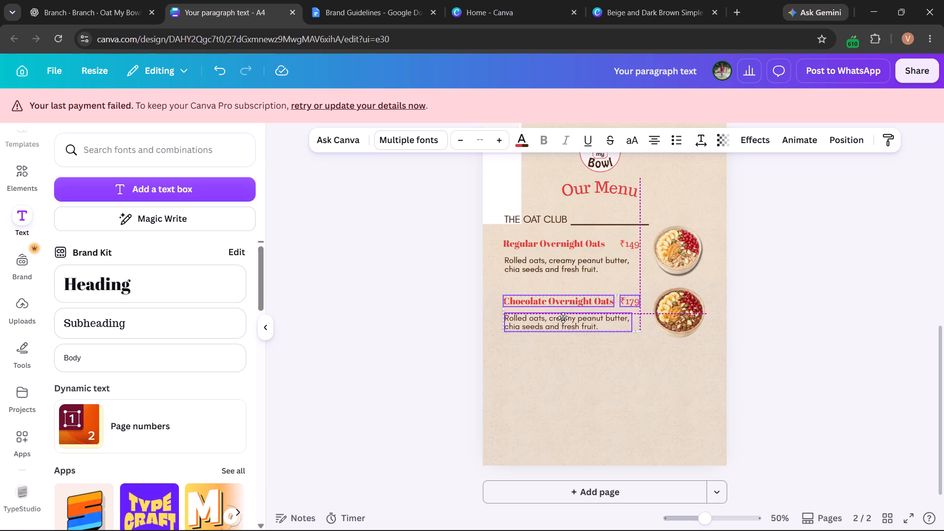
drag(563, 318, 562, 318)
click(615, 349)
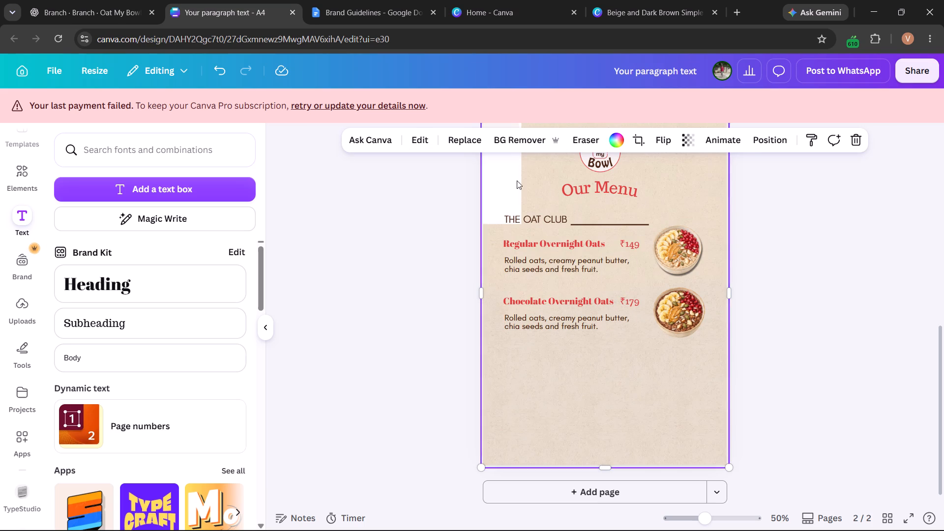
Shift THE OAT CLUB heading, its line, both items' names, prices and descriptions, and the regular bowl slightly down the page together.
click(499, 178)
click(537, 226)
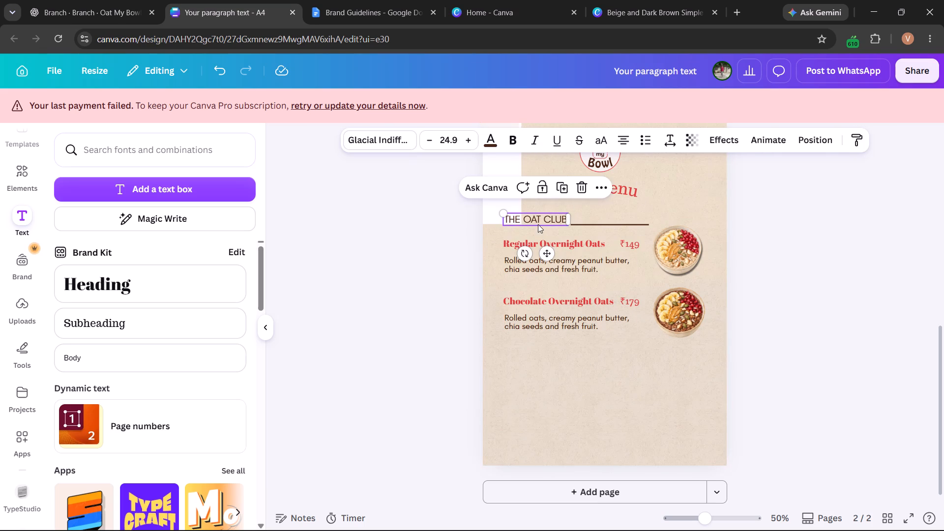
shift+click(608, 228)
shift+click(597, 245)
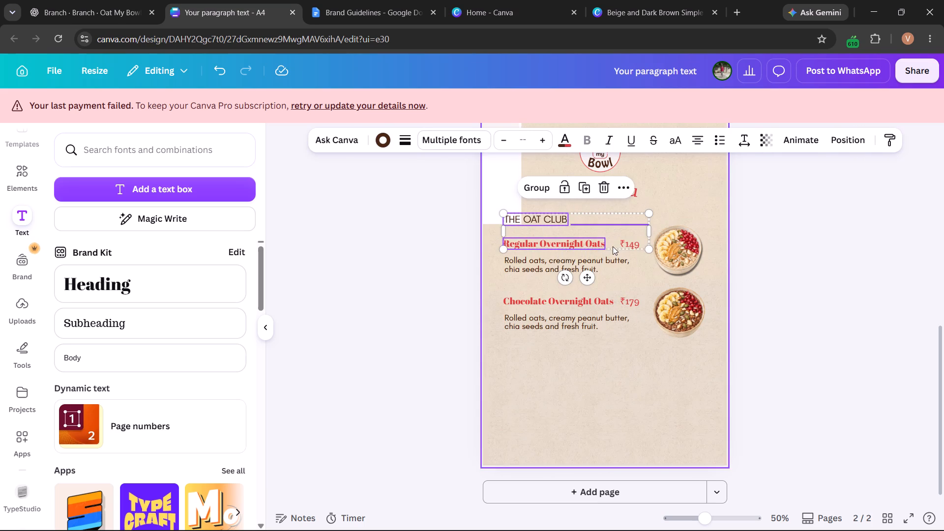
shift+click(625, 246)
shift+click(578, 260)
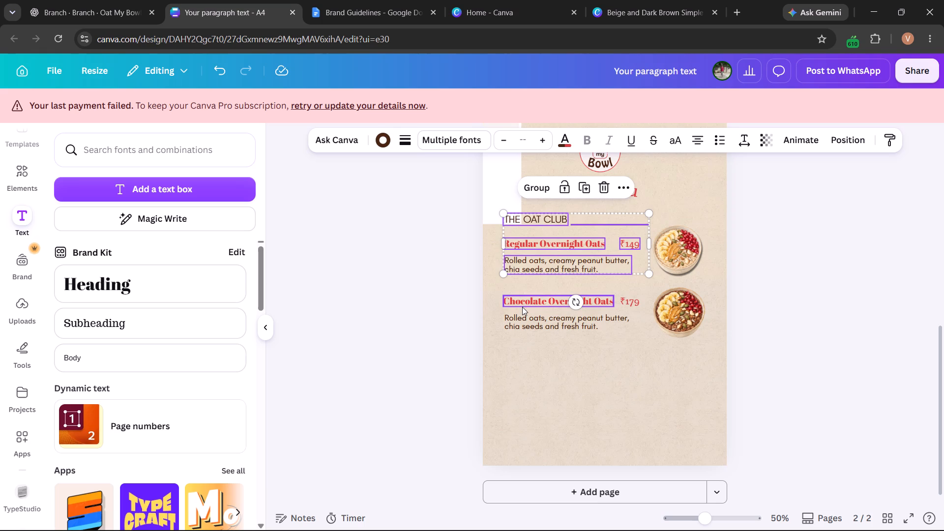
shift+click(527, 303)
shift+click(626, 303)
shift+click(616, 317)
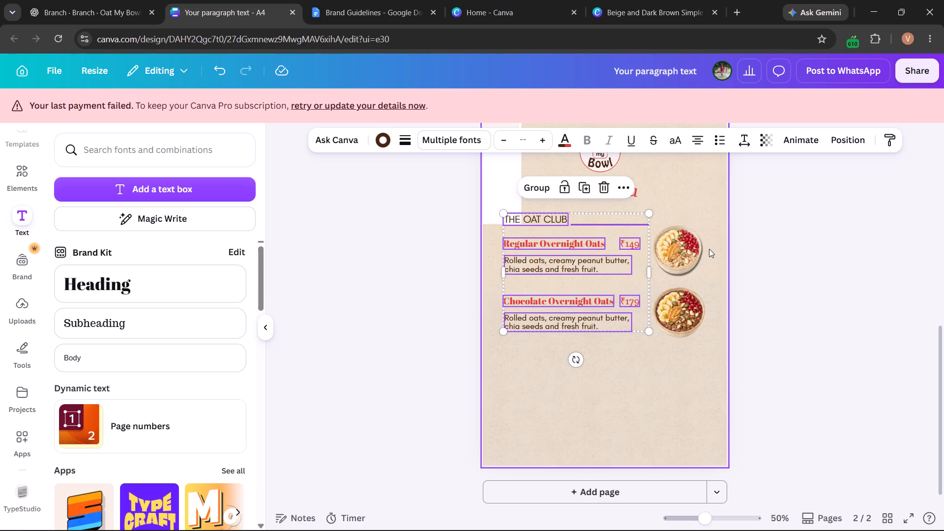
shift+click(689, 252)
shift+drag(678, 303, 678, 309)
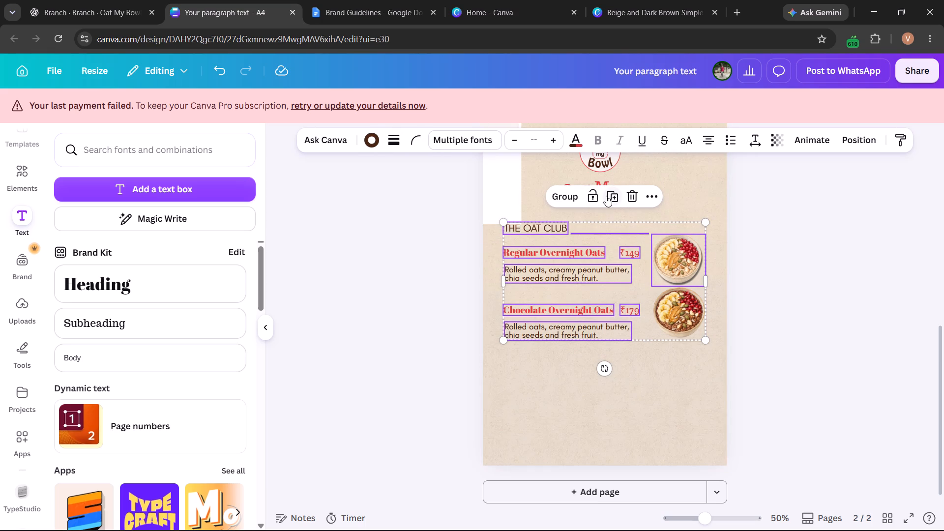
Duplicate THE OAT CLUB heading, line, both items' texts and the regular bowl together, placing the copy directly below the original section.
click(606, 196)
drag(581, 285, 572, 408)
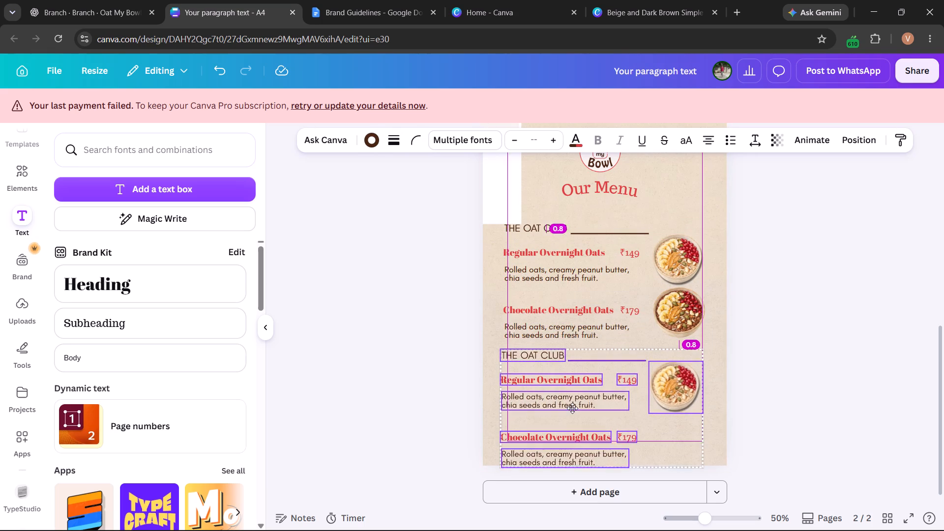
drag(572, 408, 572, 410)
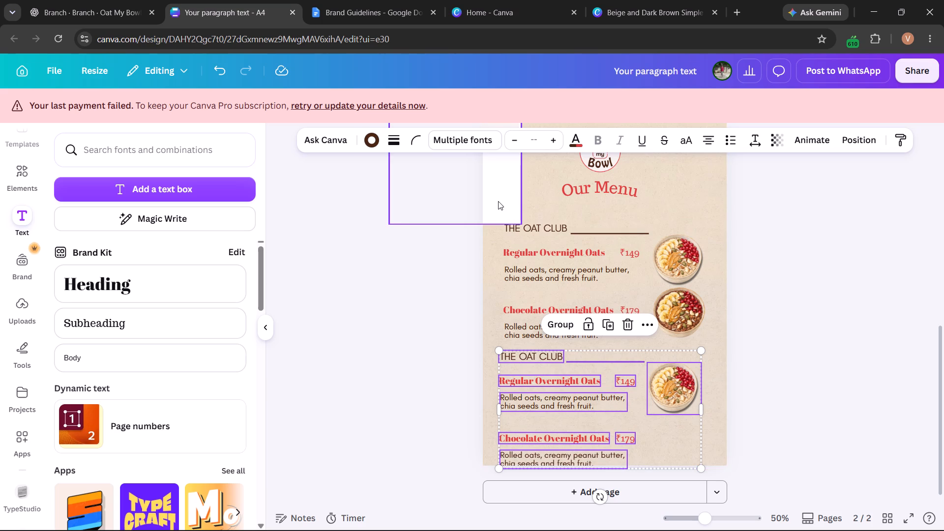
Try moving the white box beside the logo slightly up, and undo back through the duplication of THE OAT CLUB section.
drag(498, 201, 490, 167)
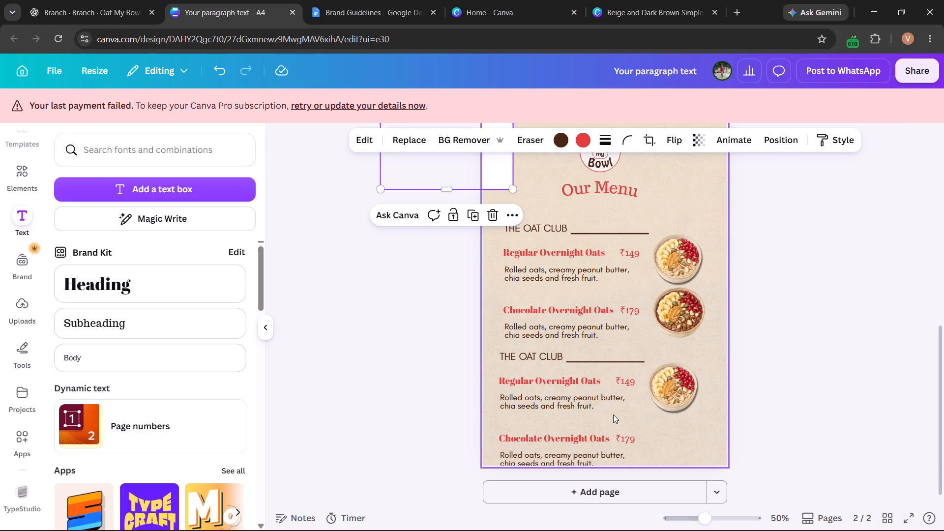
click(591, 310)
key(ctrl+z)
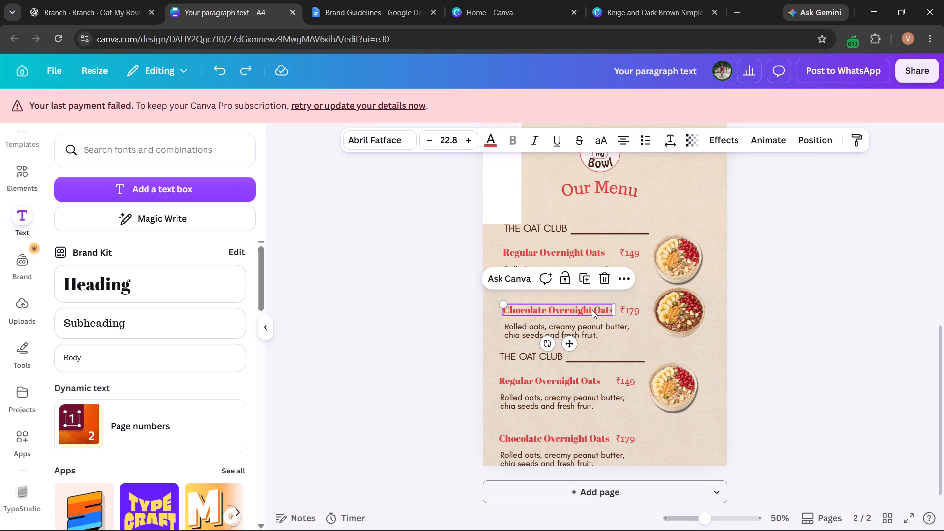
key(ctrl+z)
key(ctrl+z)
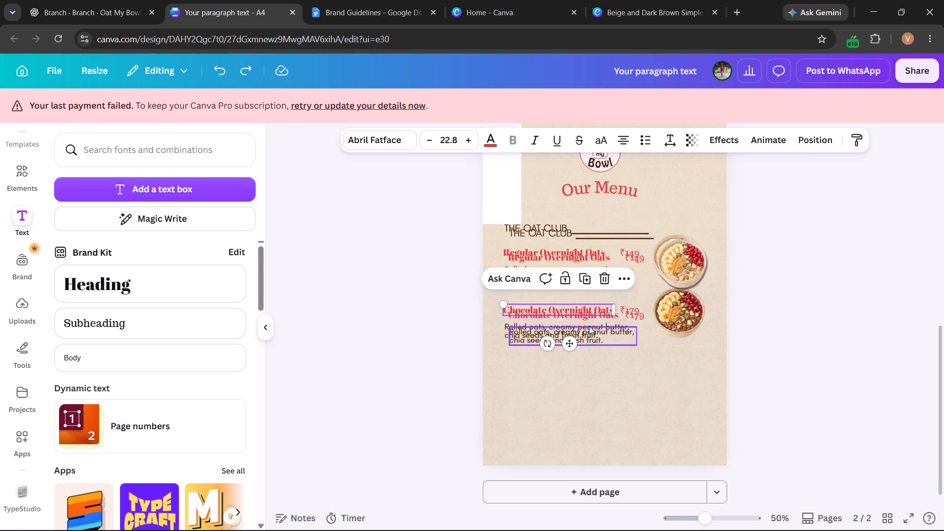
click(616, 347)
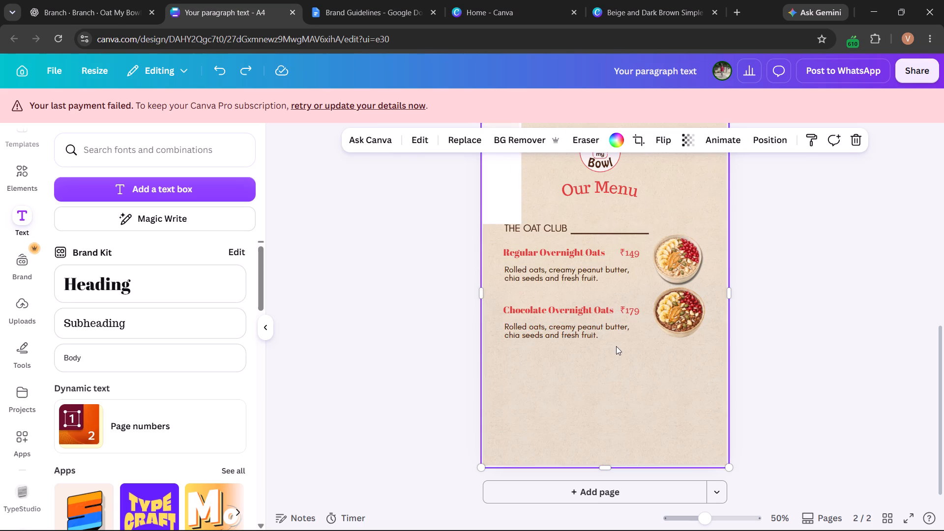
Undo the earlier downward shift of THE OAT CLUB heading, its line, both items' texts and the regular bowl.
key(ctrl+z)
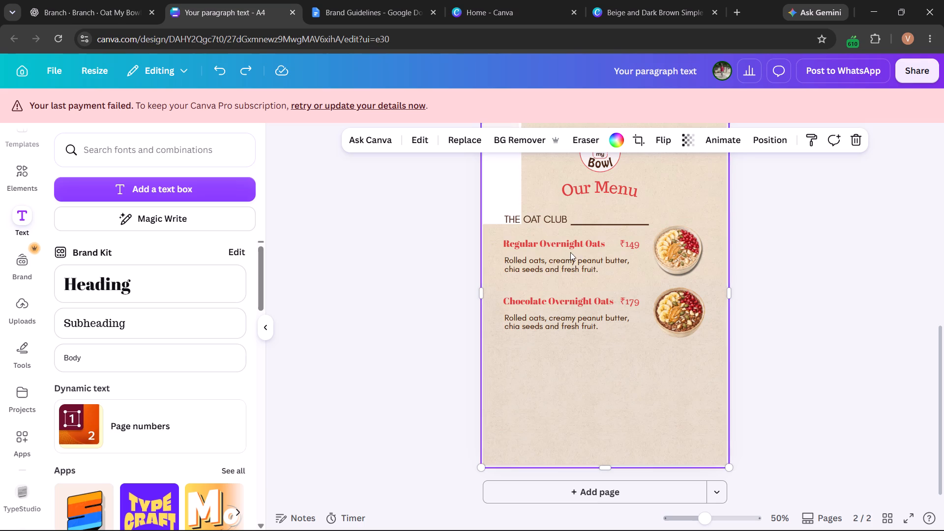
click(571, 239)
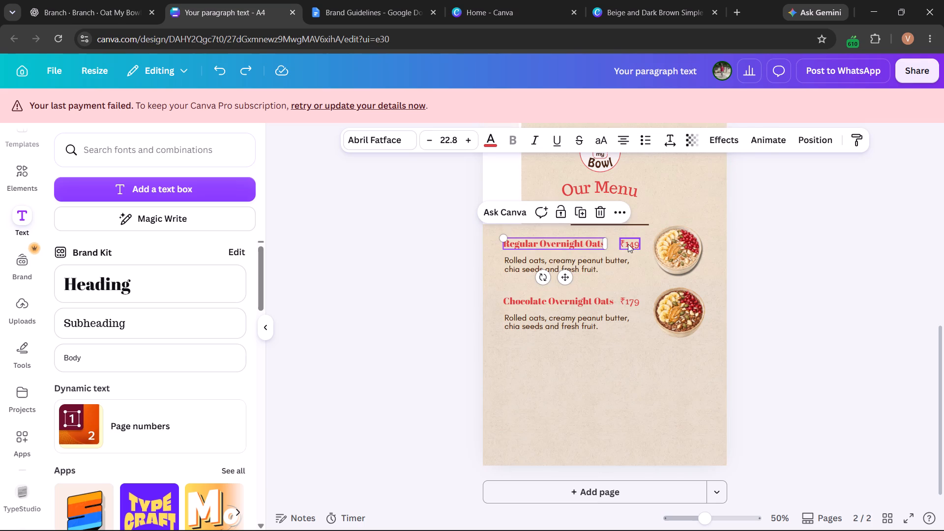
click(550, 376)
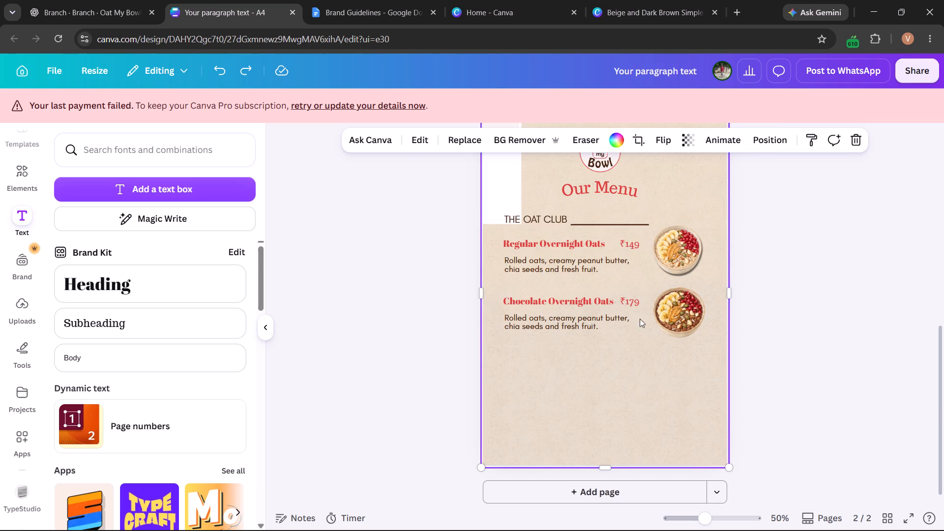
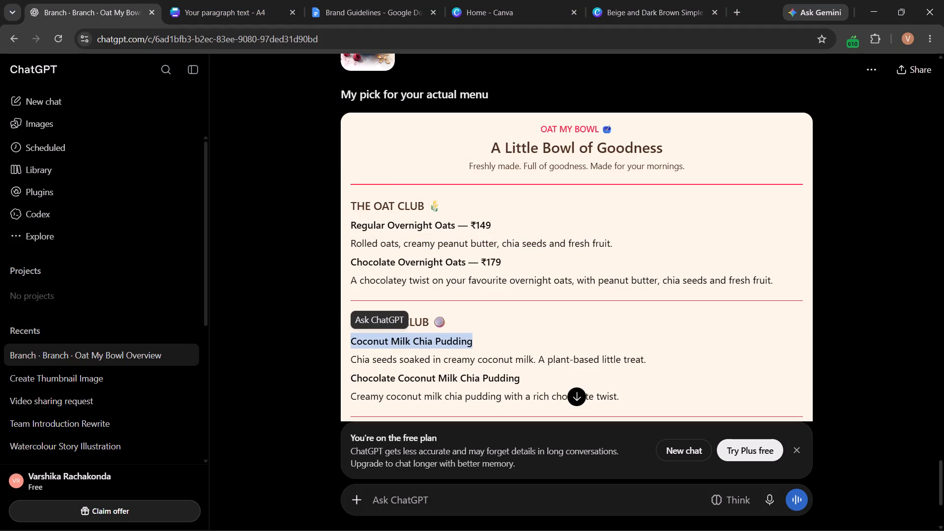
Copy the item name Coconut Milk Chia Pudding from the ChatGPT menu text and return to the Canva menu design.
key(ctrl+c)
click(266, 0)
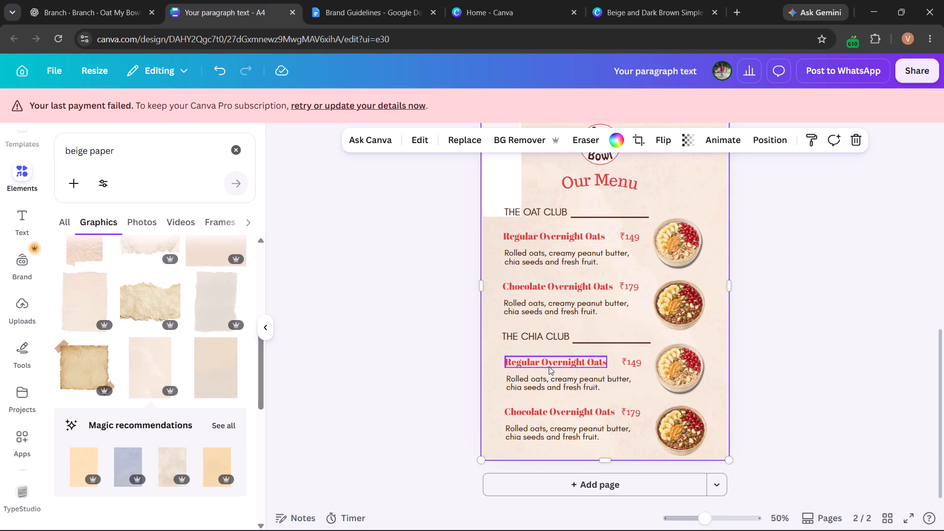
Shift THE CHIA CLUB heading slightly right so its left edge aligns with the item name below it.
drag(533, 335, 536, 335)
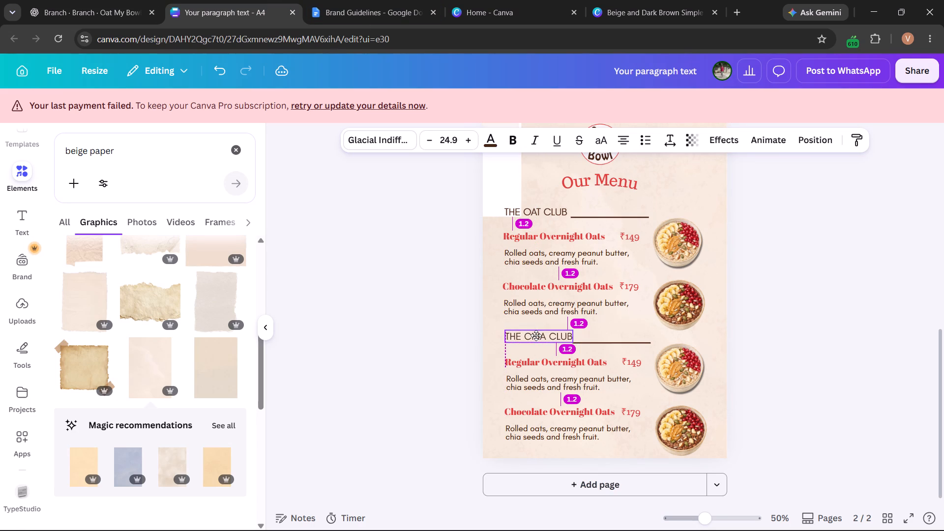
Nudge THE CHIA CLUB heading into line with the item names below it, and start its underline just after the heading.
drag(536, 335, 535, 335)
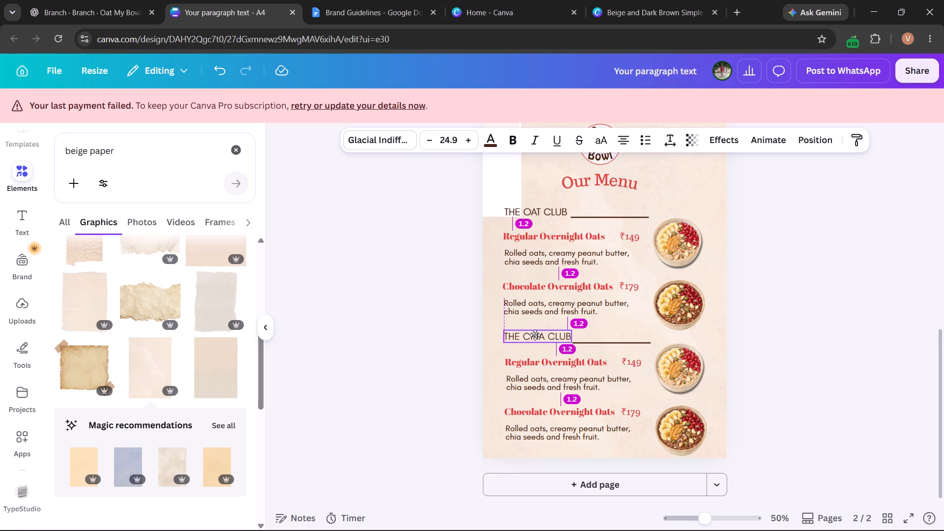
drag(535, 335, 535, 334)
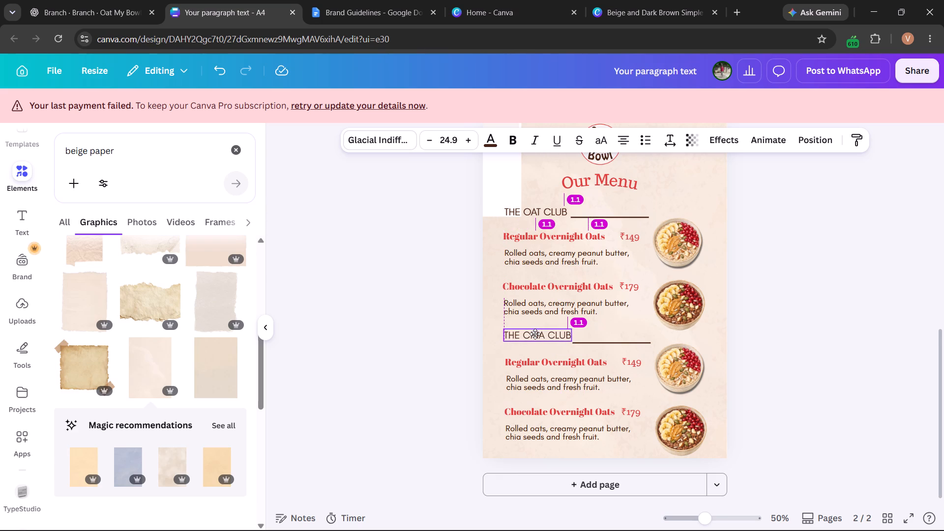
drag(535, 334, 535, 334)
drag(535, 334, 538, 334)
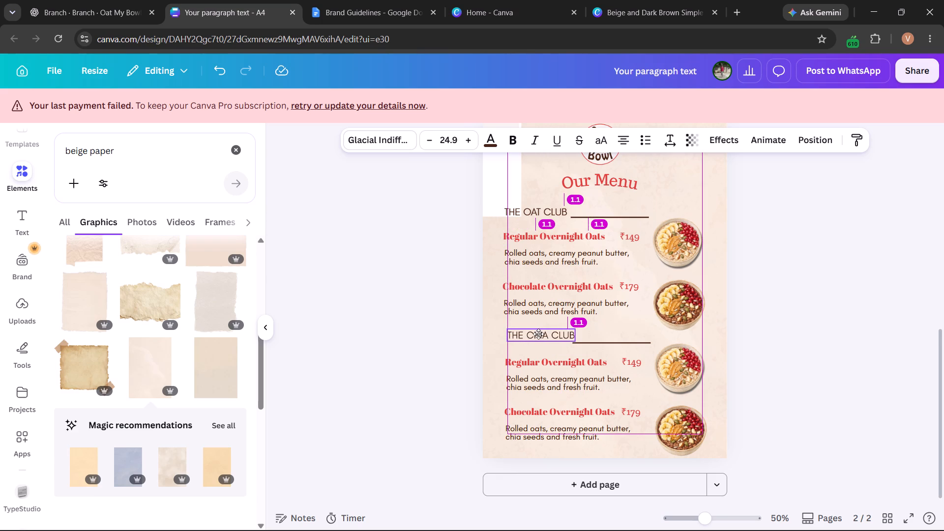
drag(538, 334, 536, 333)
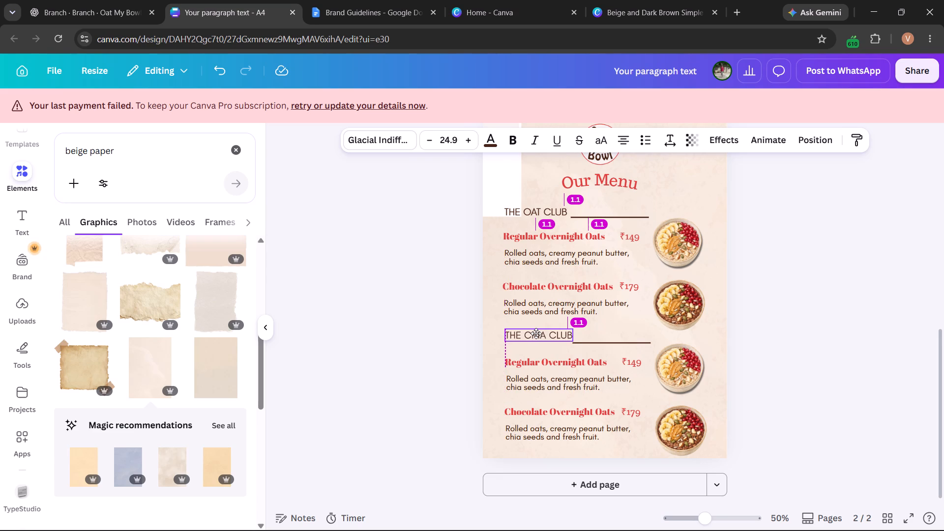
drag(536, 333, 538, 333)
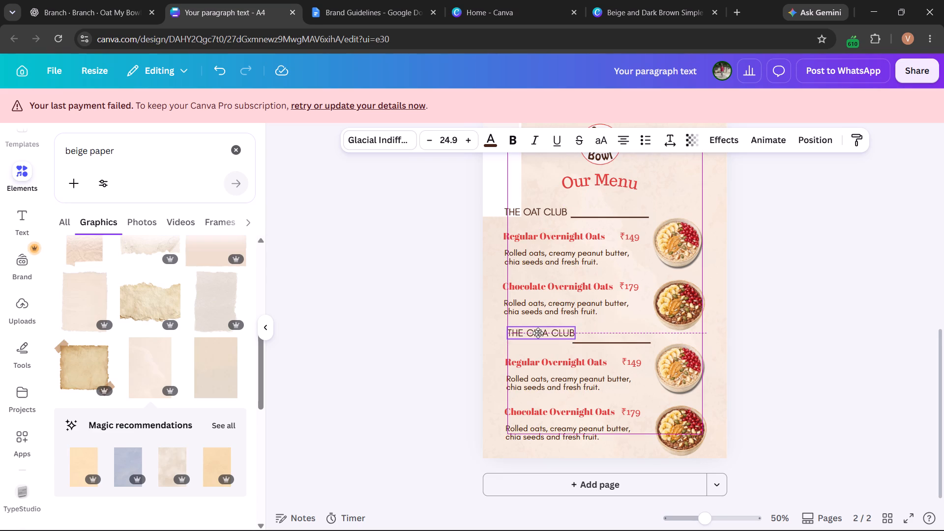
drag(538, 333, 537, 331)
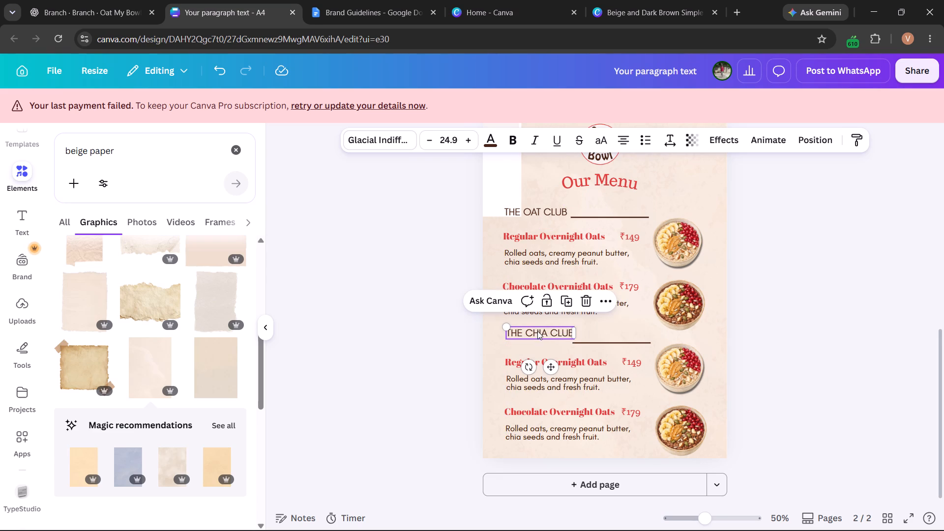
click(599, 351)
drag(610, 342, 612, 342)
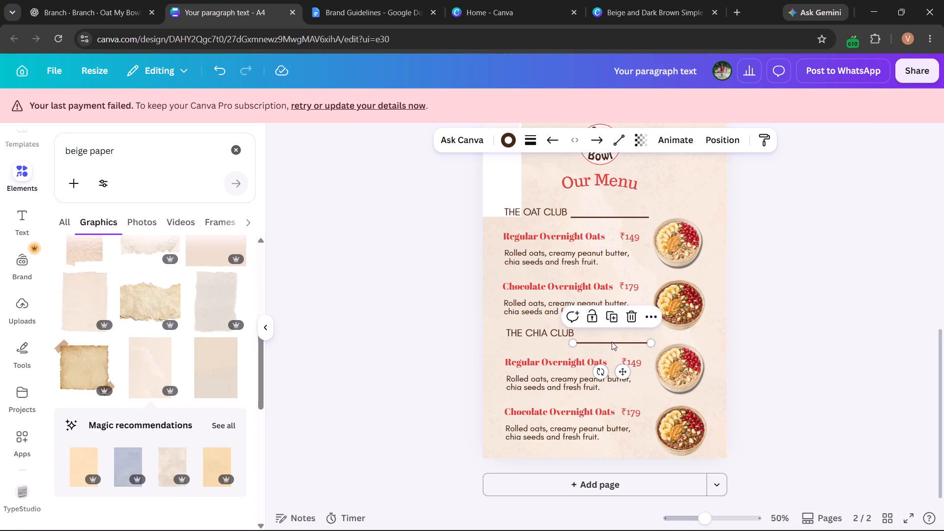
drag(612, 342, 615, 339)
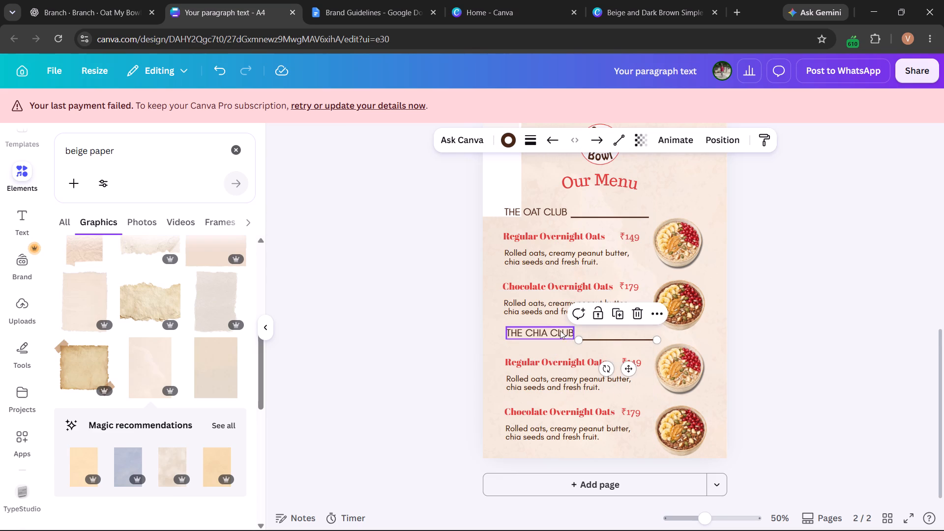
click(560, 330)
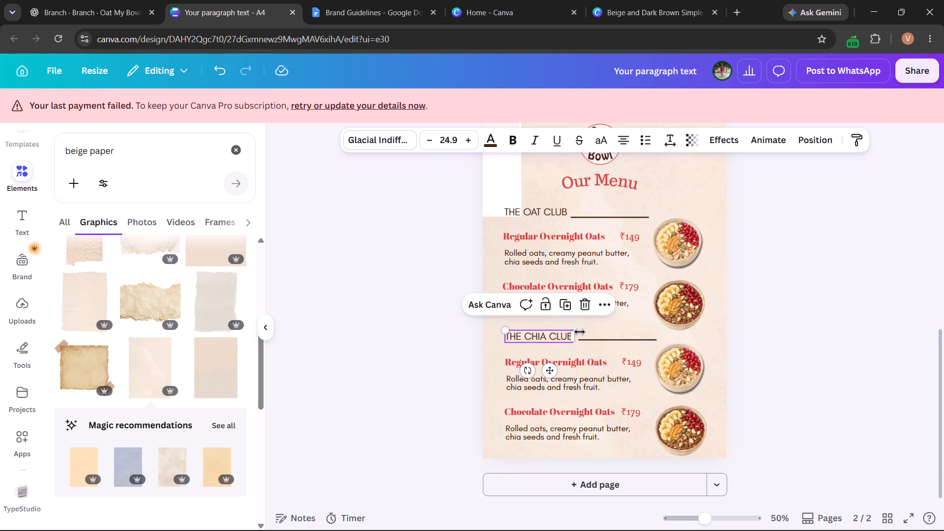
click(597, 336)
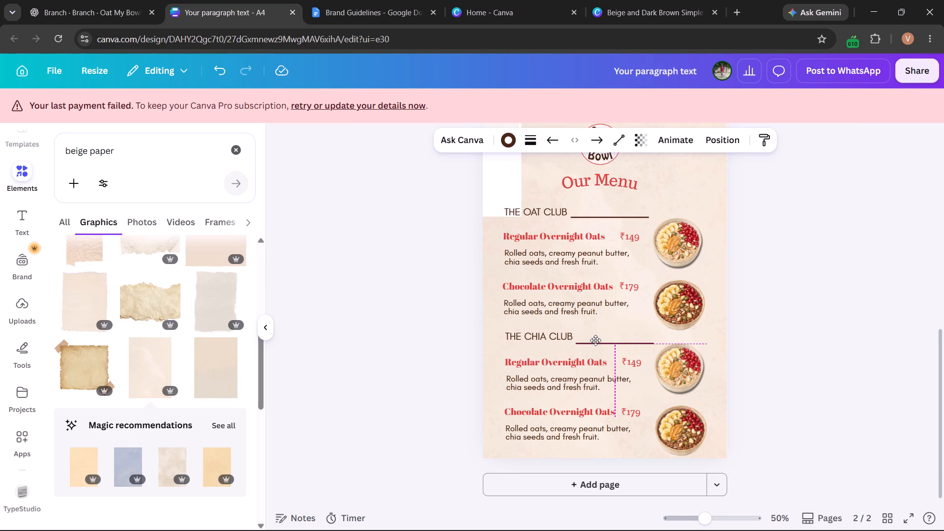
Replace the first item name under THE CHIA CLUB with the copied Coconut Milk Chia Pudding and remove the blank lines after it.
triple_click(573, 360)
key(ctrl+v)
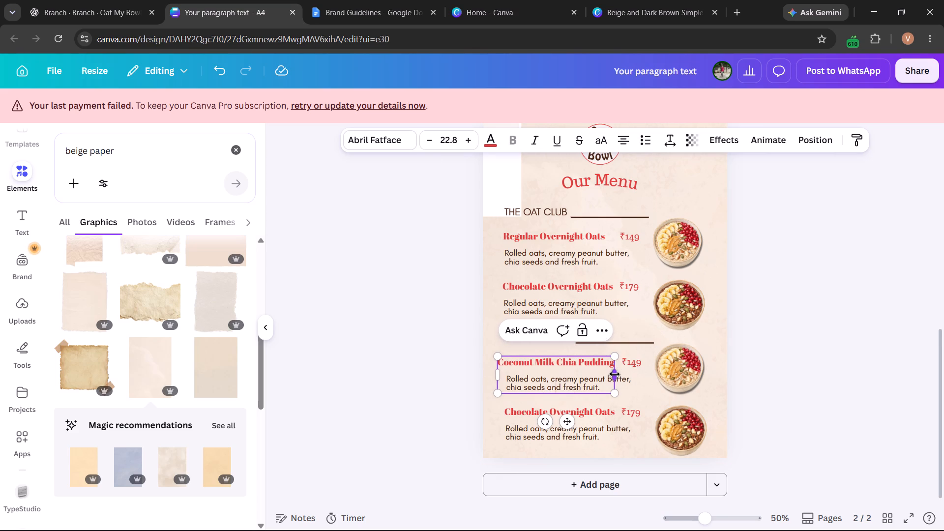
click(615, 374)
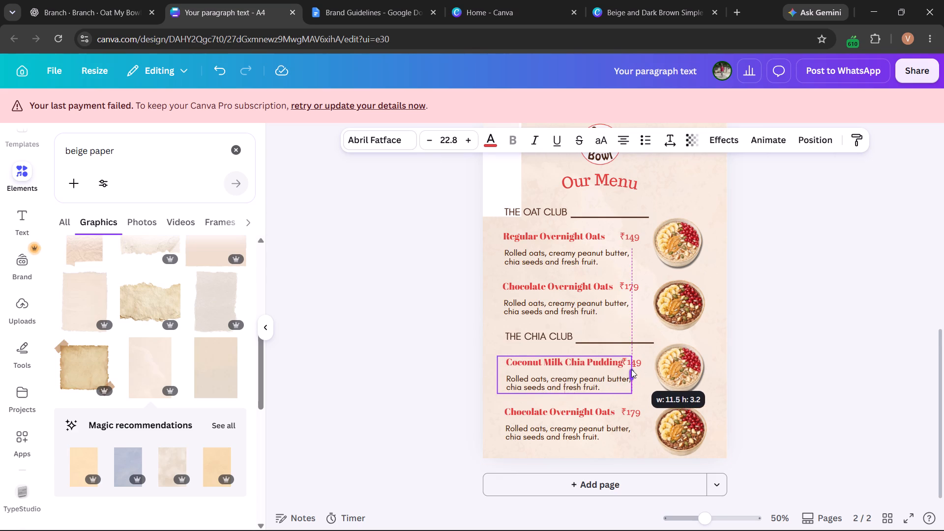
click(584, 387)
key(BackSpace)
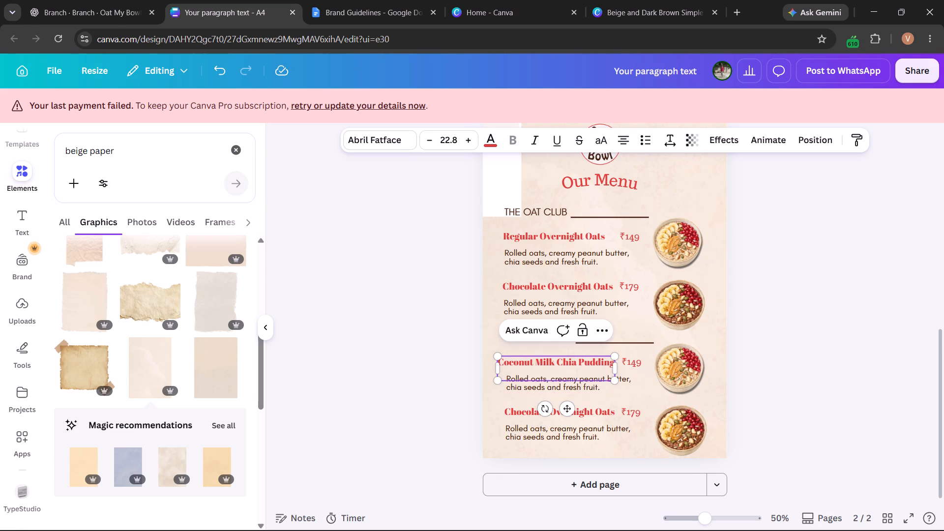
key(BackSpace)
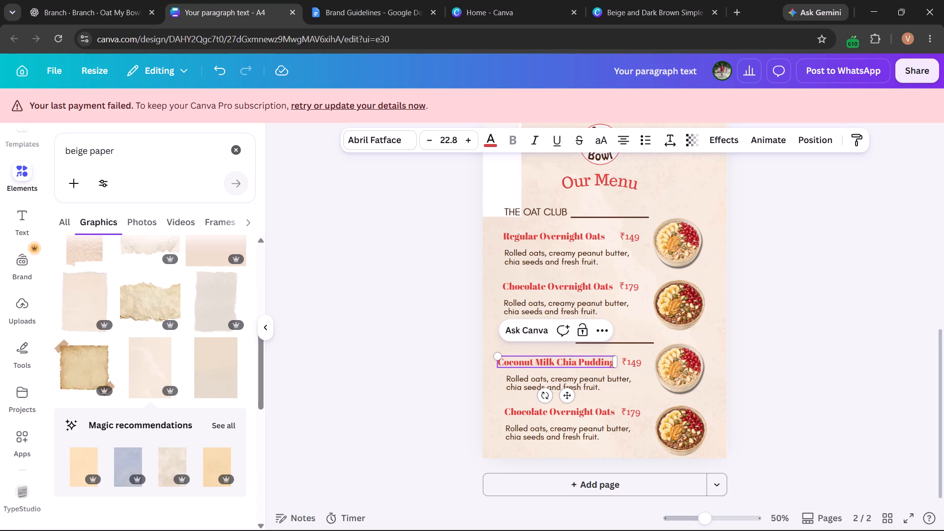
Replace the words Coconut Milk with Regular so the item name reads Regular Chia Pudding.
drag(558, 360, 497, 354)
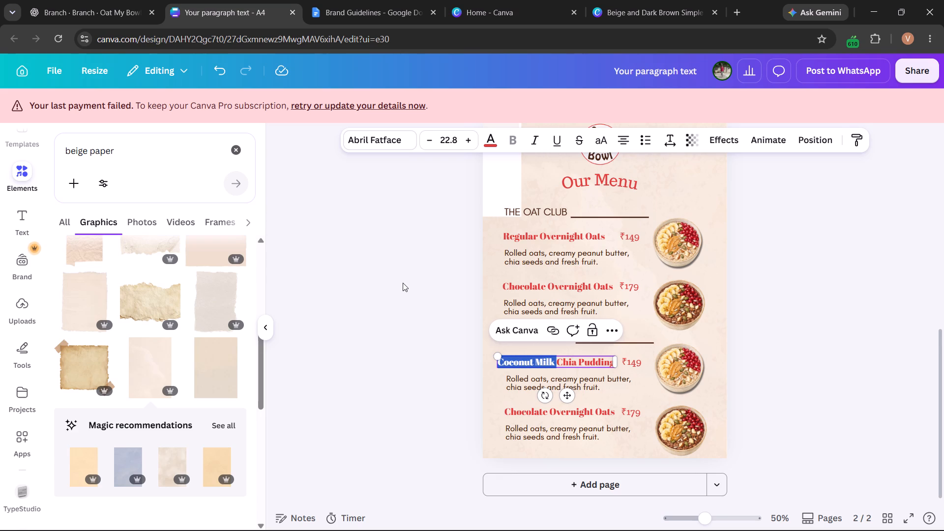
text(Regular)
key(space)
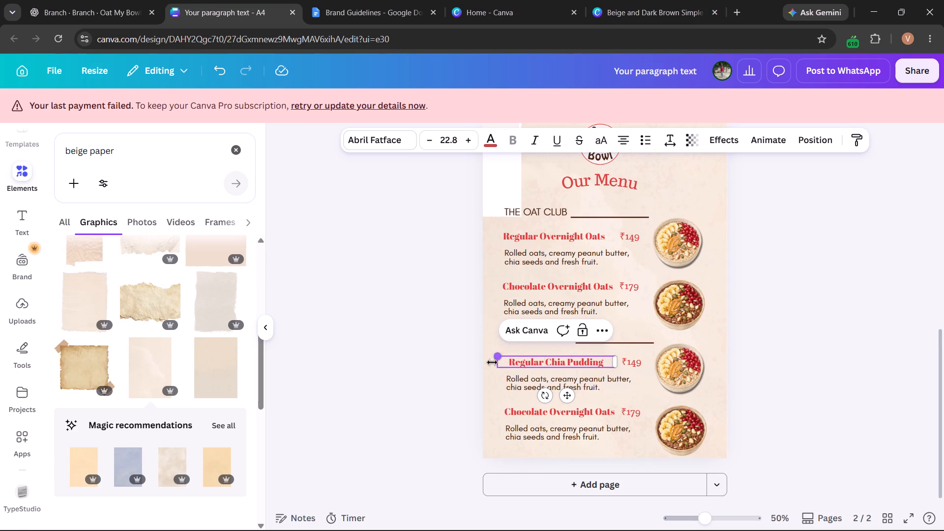
Narrow the Regular Chia Pudding text box to fit its text and align its left edge with THE CHIA CLUB heading.
drag(497, 362, 515, 361)
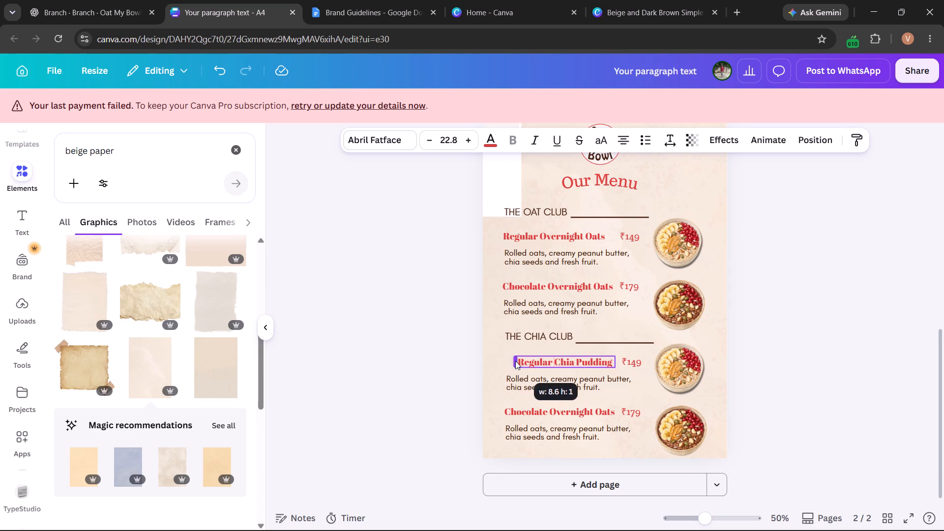
drag(515, 361, 517, 361)
drag(579, 395, 573, 394)
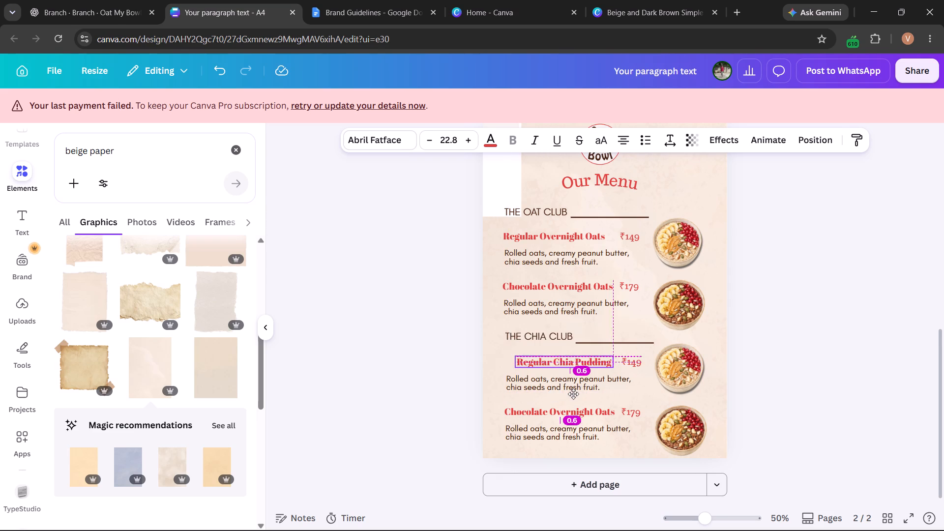
drag(573, 394, 566, 396)
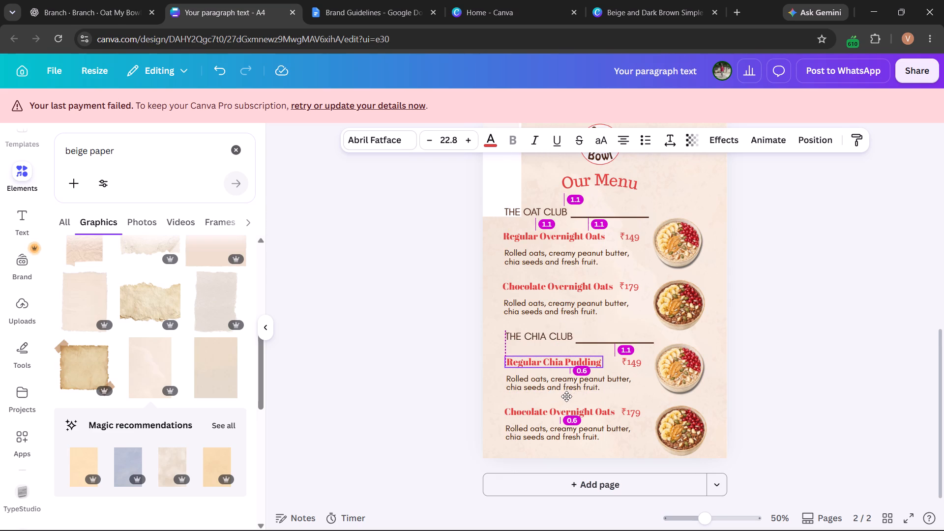
drag(566, 396, 566, 395)
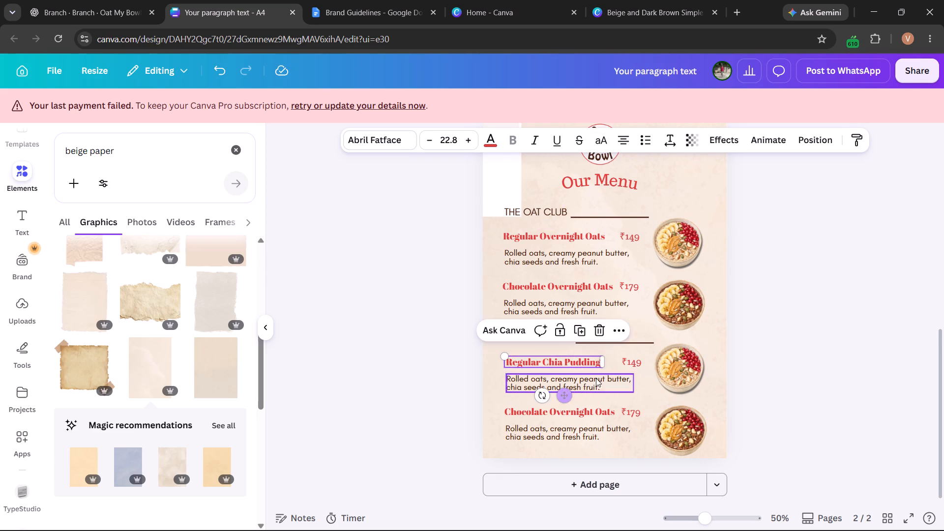
Delete the digits 14 from the ₹149 price beside Regular Chia Pudding.
double_click(630, 366)
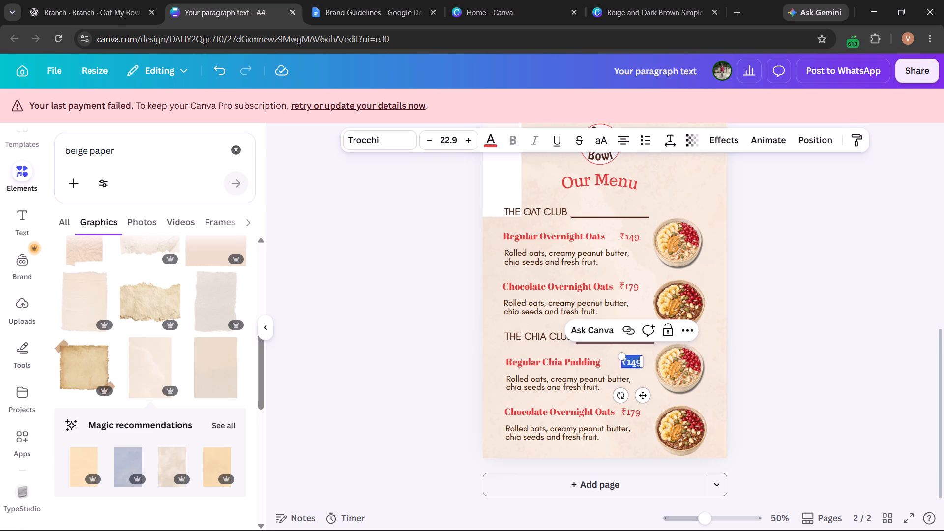
click(632, 362)
click(634, 362)
key(BackSpace)
key(BackSpace)
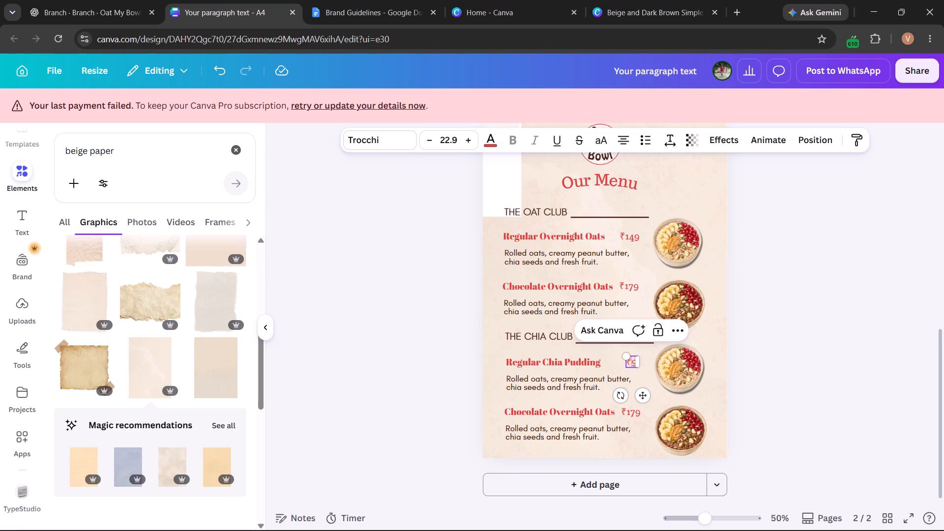
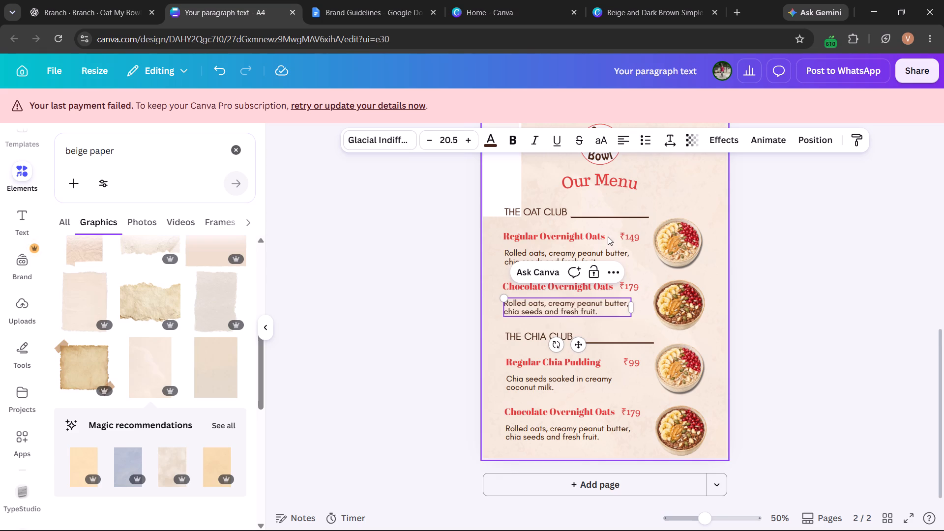
text(,)
key(space)
text(almonds, cashews,)
key(space)
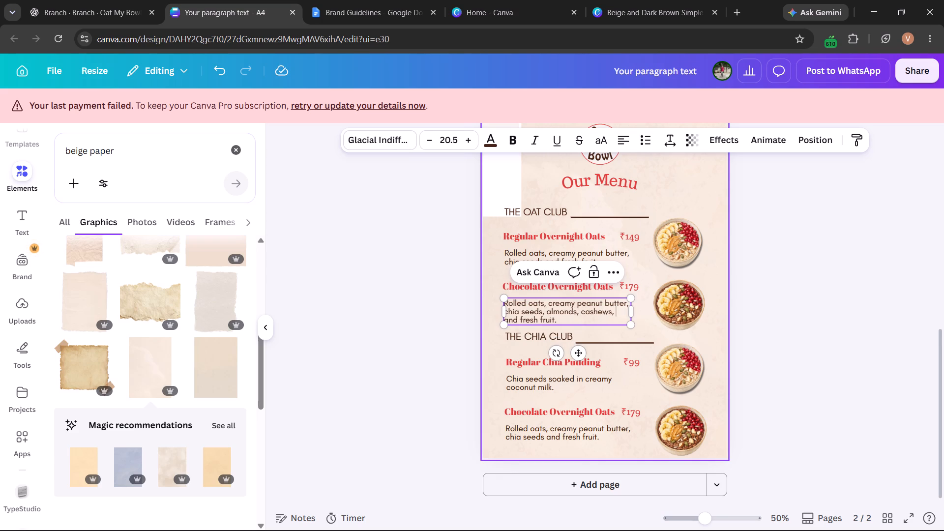
text(pumpkin seeds, watermelon seeds)
key(comma)
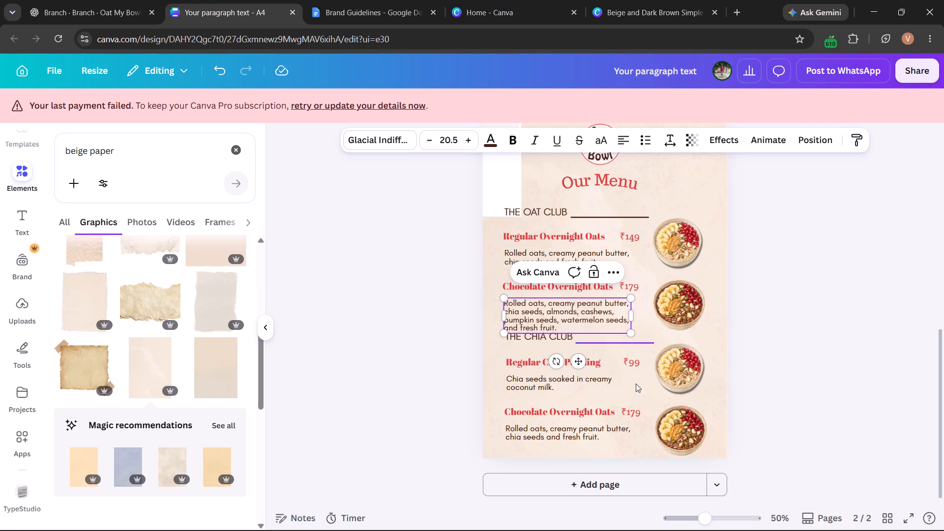
Widen the Chocolate Overnight Oats description box to about 12.7 so its text fits on three lines.
drag(631, 316, 653, 313)
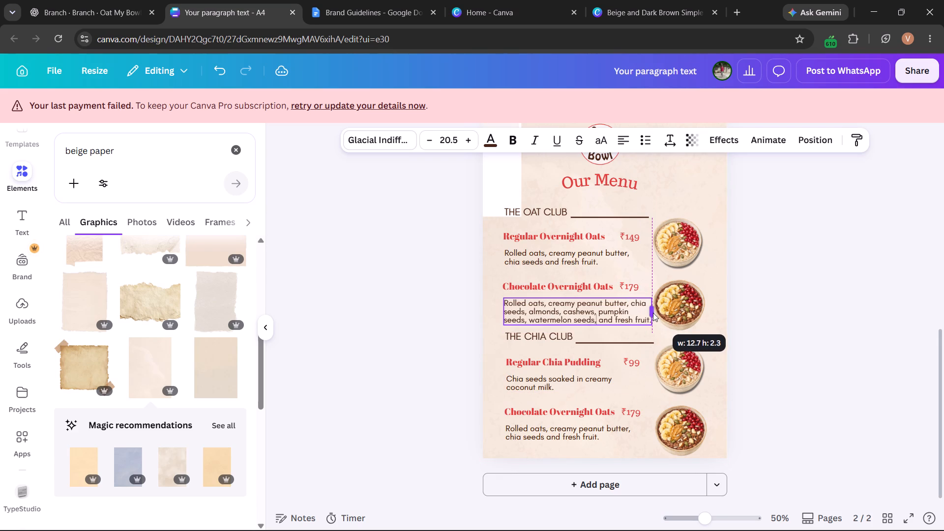
drag(653, 313, 652, 313)
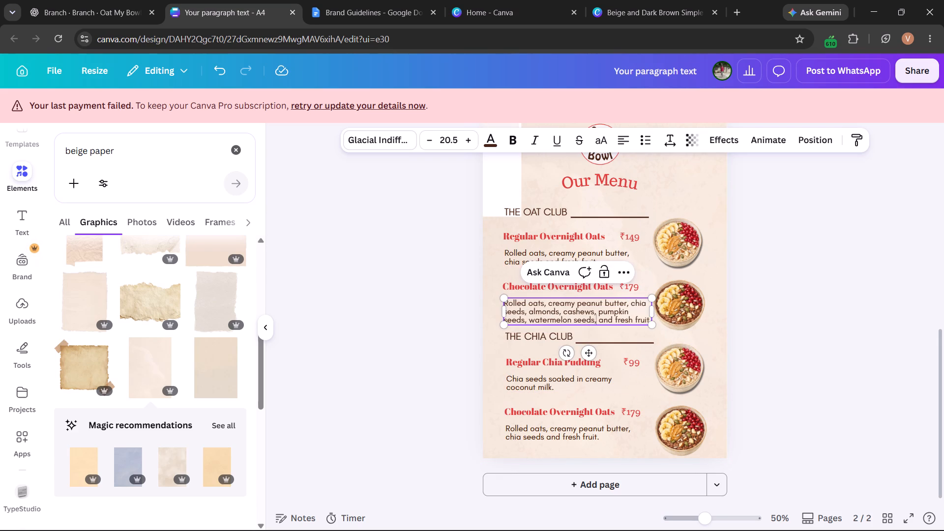
Insert "cocoa powder," after Rolled oats in the Chocolate Overnight Oats description.
triple_click(597, 316)
click(588, 315)
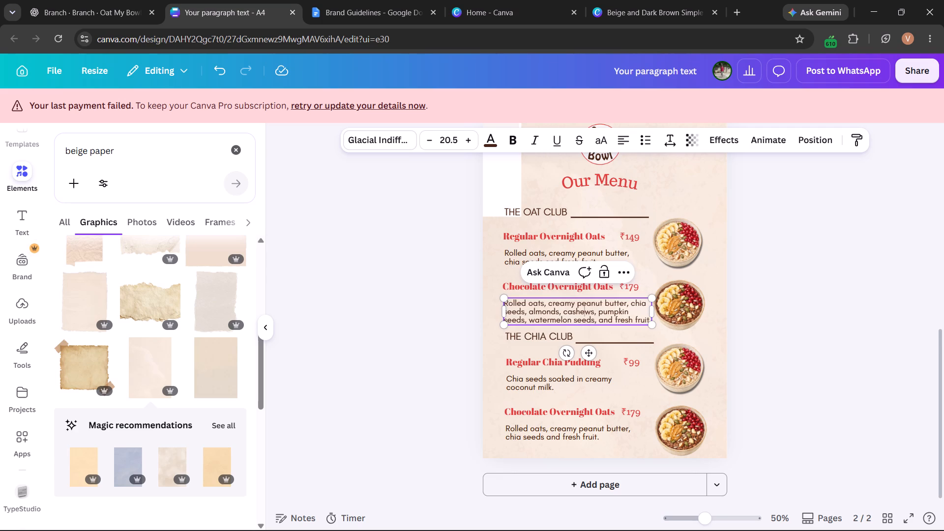
click(549, 310)
click(549, 304)
text(cocoa pw)
key(BackSpace)
text(owder)
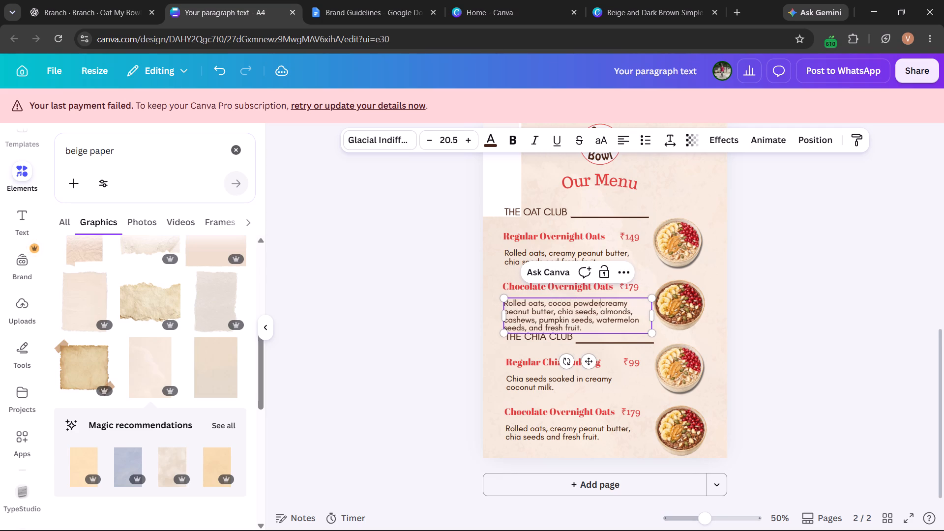
text(,)
key(space)
key(space)
Delete the word creamy and the extra space before peanut butter in the Chocolate Overnight Oats description.
drag(636, 308, 600, 308)
click(605, 299)
drag(607, 302, 625, 304)
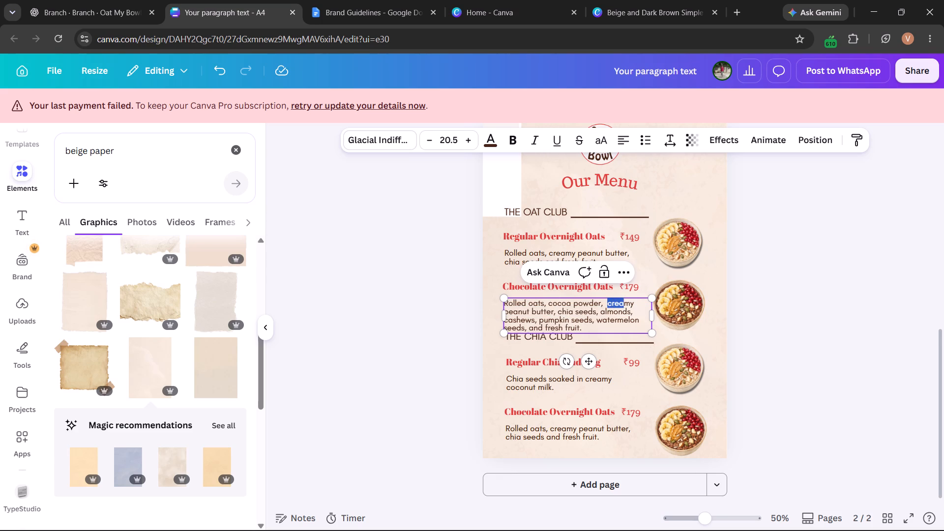
drag(625, 304, 637, 303)
key(BackSpace)
key(BackSpace)
key(BackSpace)
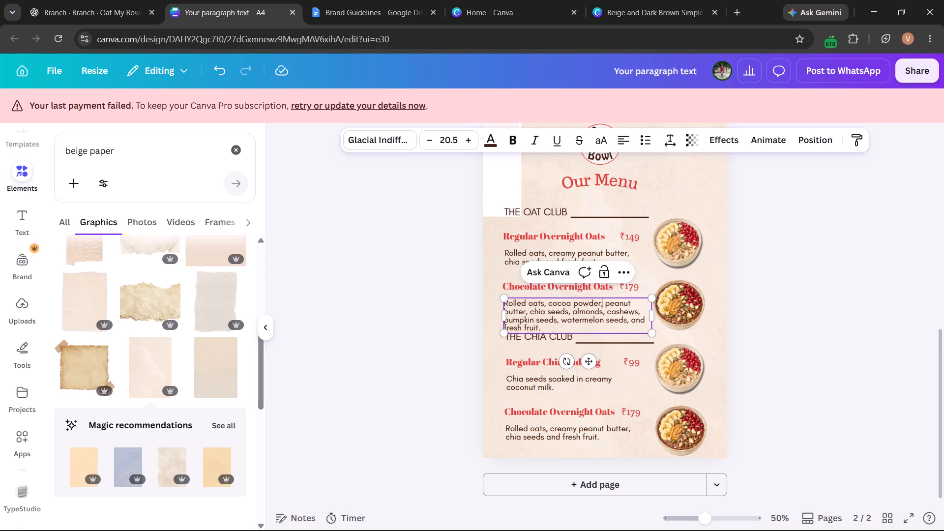
Widen the Chocolate Overnight Oats description box to about 13.3 so the text fits on three lines.
click(654, 312)
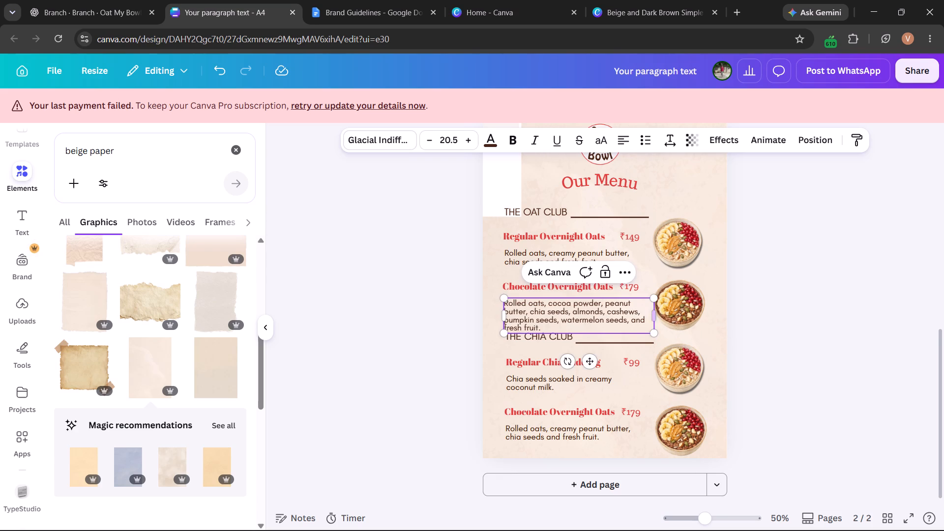
drag(655, 317, 660, 317)
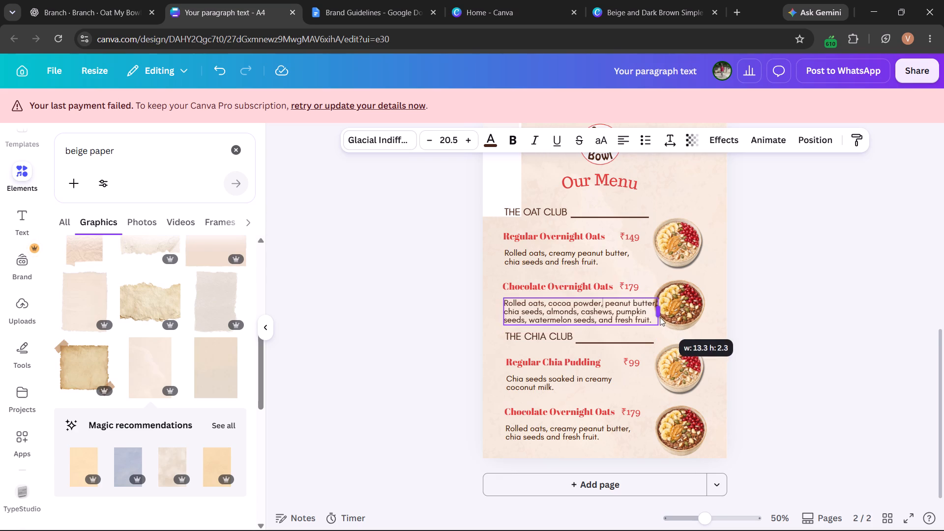
drag(660, 317, 660, 317)
Change fruit to fruits at the end of the Chocolate Overnight Oats description.
click(652, 320)
key(BackSpace)
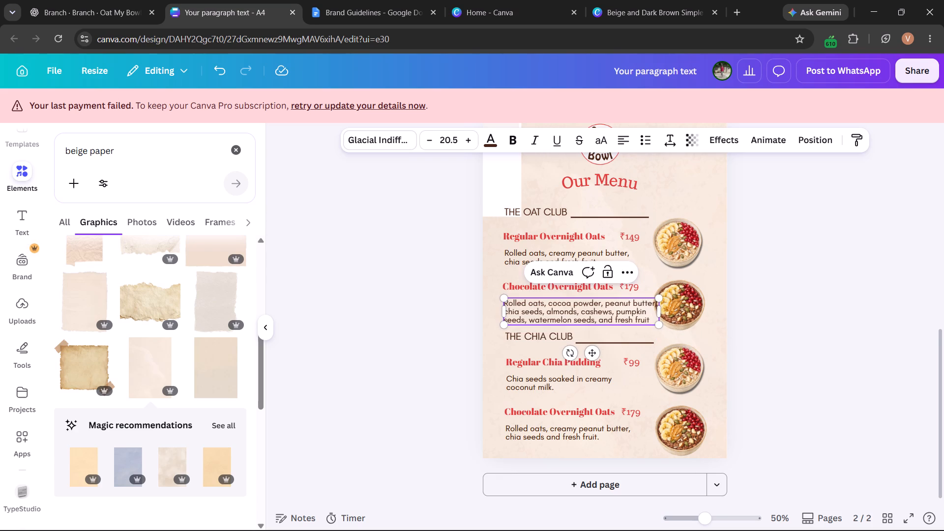
text(s.)
Scale the Chocolate Overnight Oats description down to font size 17.9 so it clears the bowl image.
drag(663, 324, 643, 312)
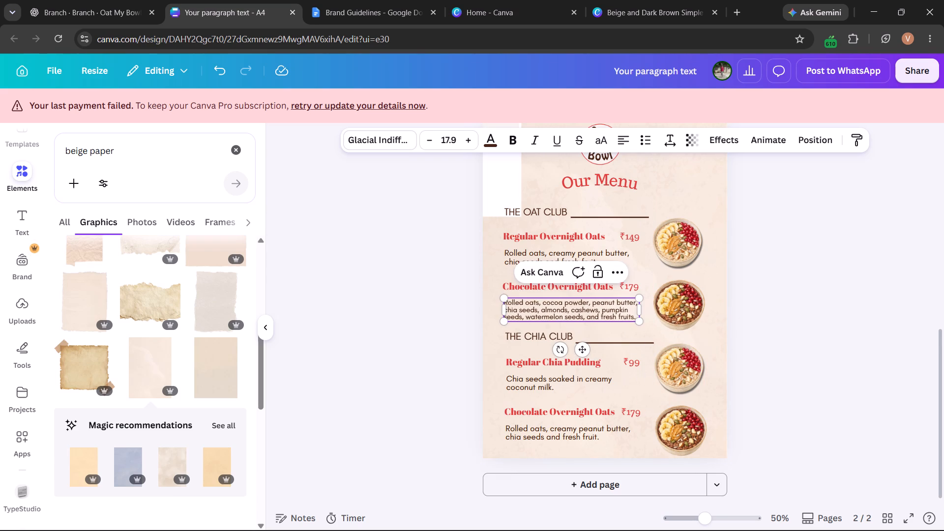
Replace the Regular Overnight Oats description with a copy of the Chocolate Overnight Oats description and widen its text box slightly.
triple_click(573, 315)
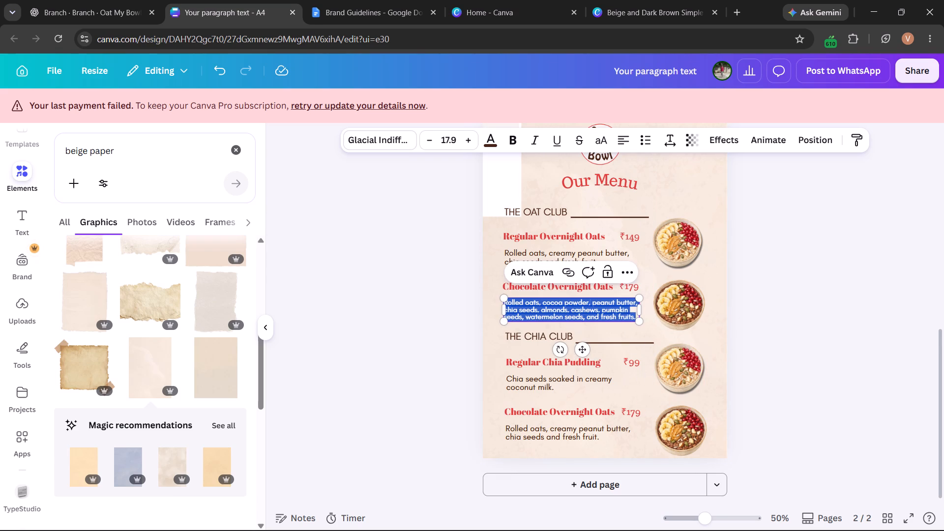
key(ctrl+c)
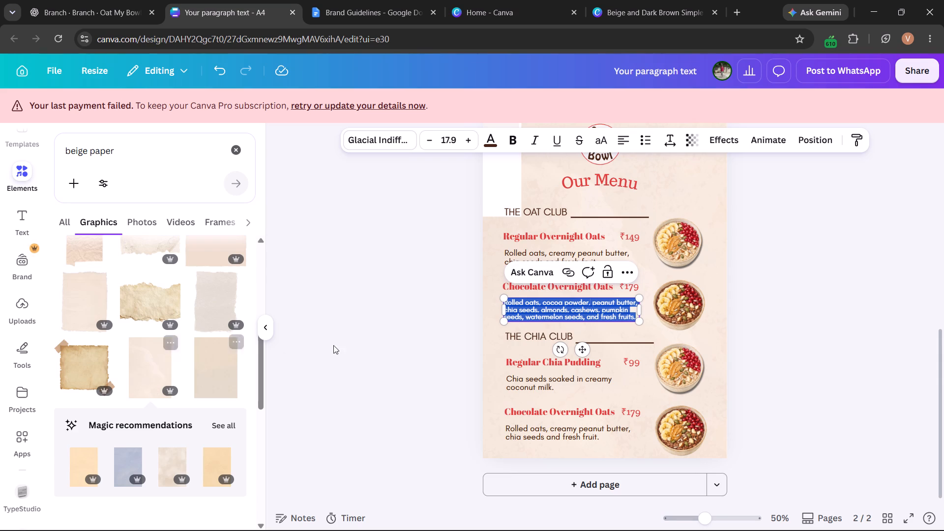
click(542, 251)
triple_click(542, 253)
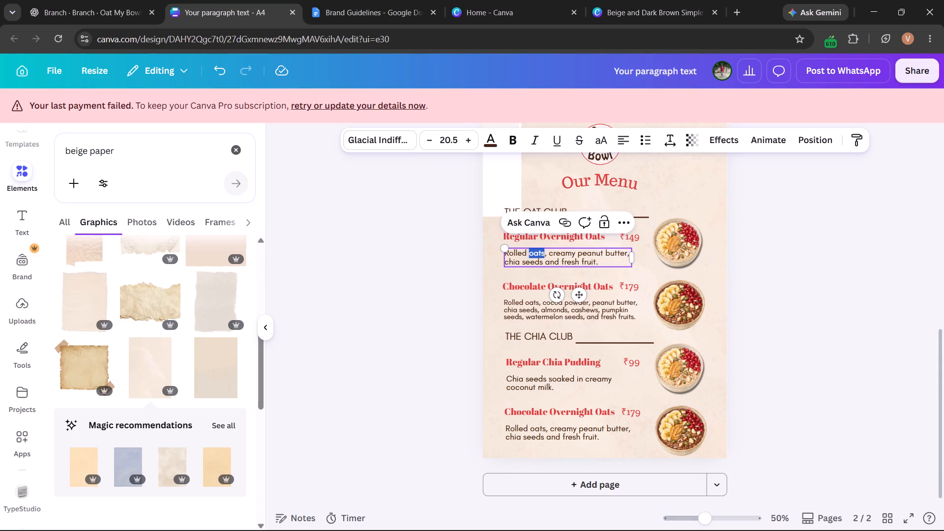
key(ctrl+v)
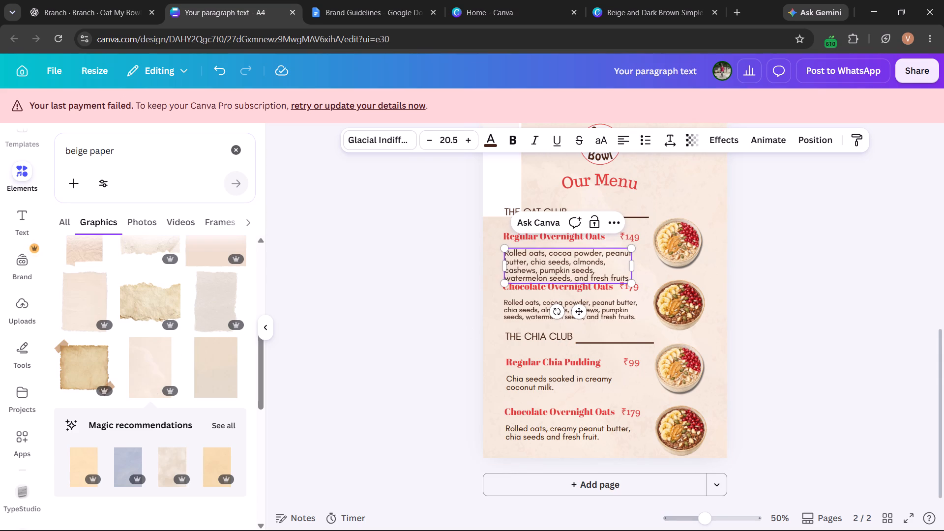
drag(635, 269, 643, 267)
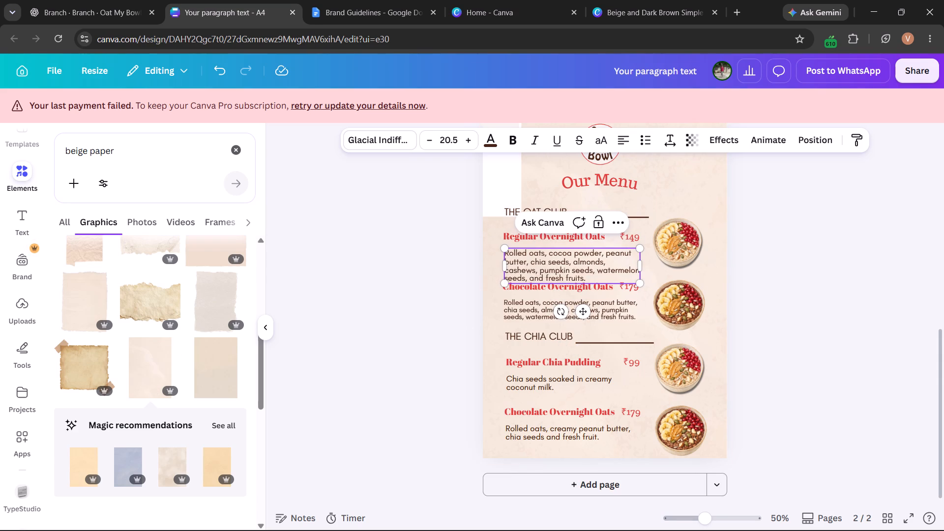
Remove "cocoa powder," from the Regular Overnight Oats description and widen its box so the text fits on three lines.
drag(604, 250, 551, 251)
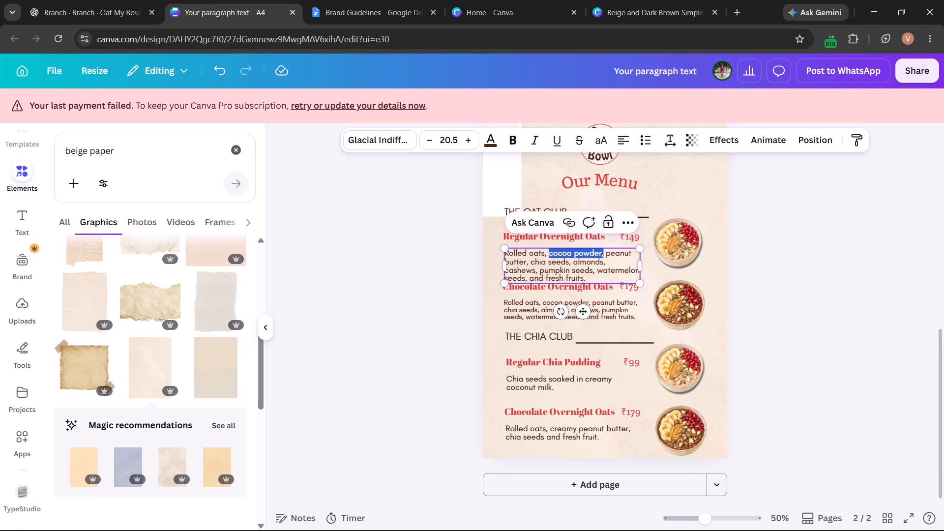
key(BackSpace)
key(BackSpace)
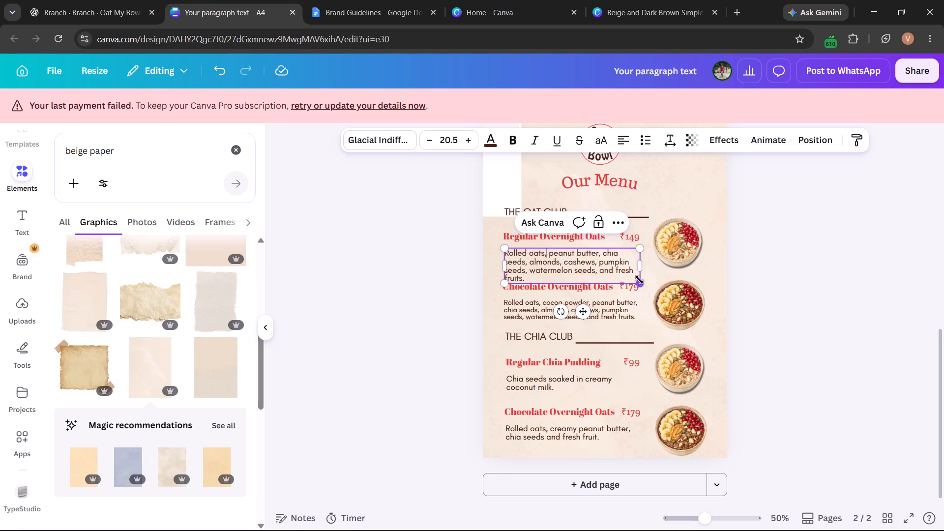
drag(642, 263, 645, 263)
drag(645, 263, 647, 263)
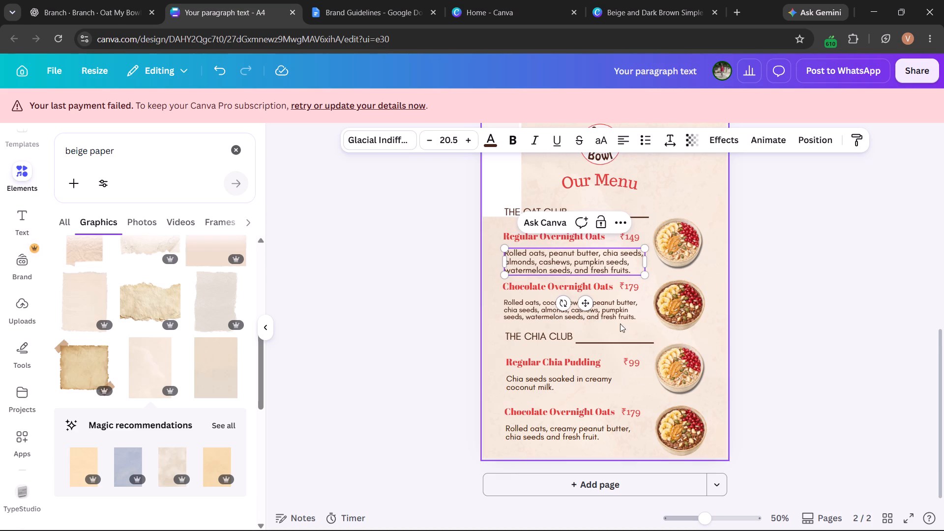
Set the font size of the Chocolate Overnight Oats description in The Oat Club section to 17.
click(608, 311)
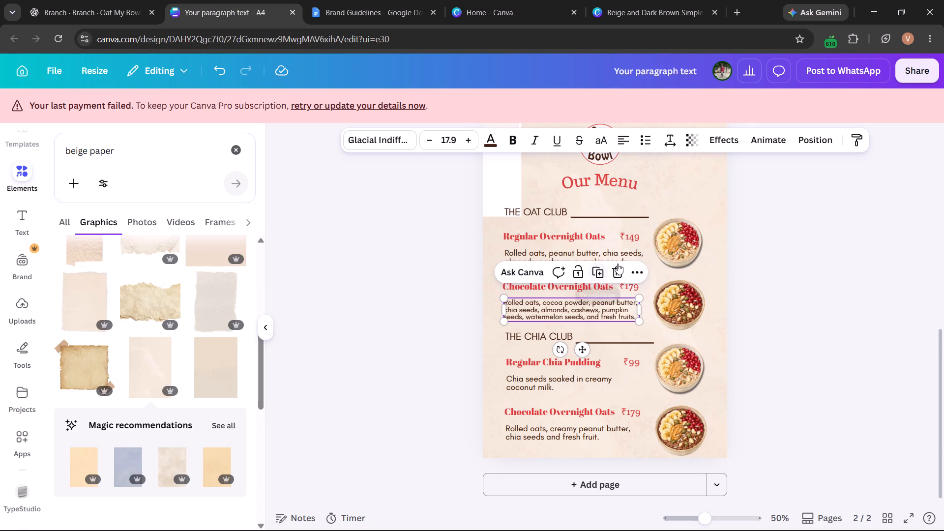
click(429, 146)
triple_click(449, 144)
key(1)
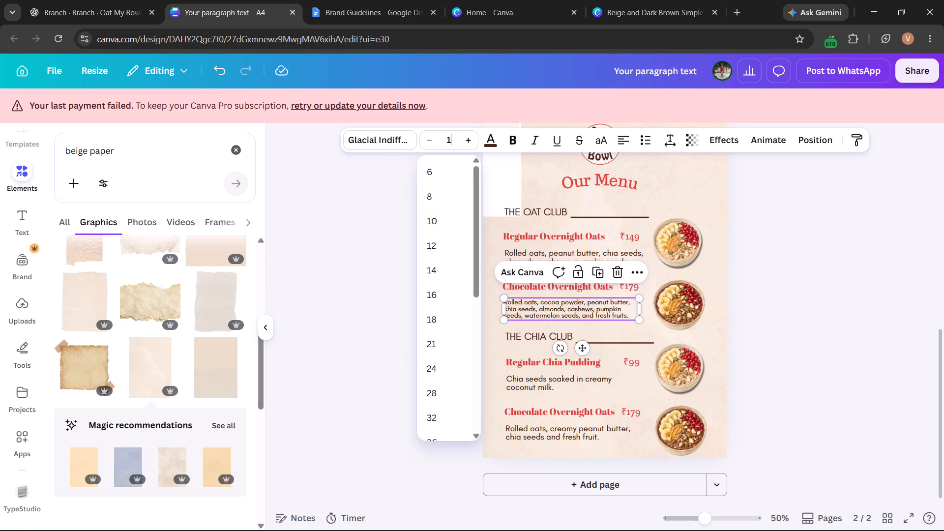
key(7)
key(Return)
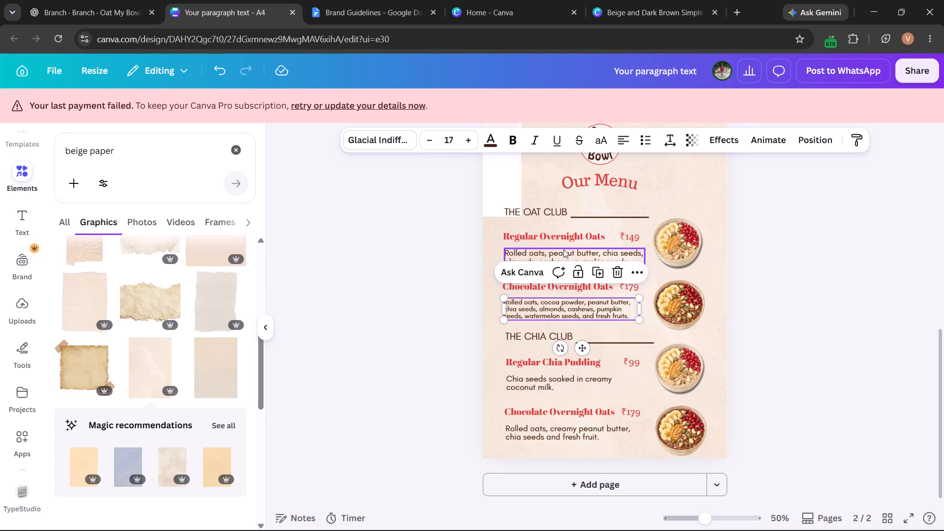
Set the font size of the Regular Overnight Oats description to 17.
click(563, 249)
click(450, 137)
key(1)
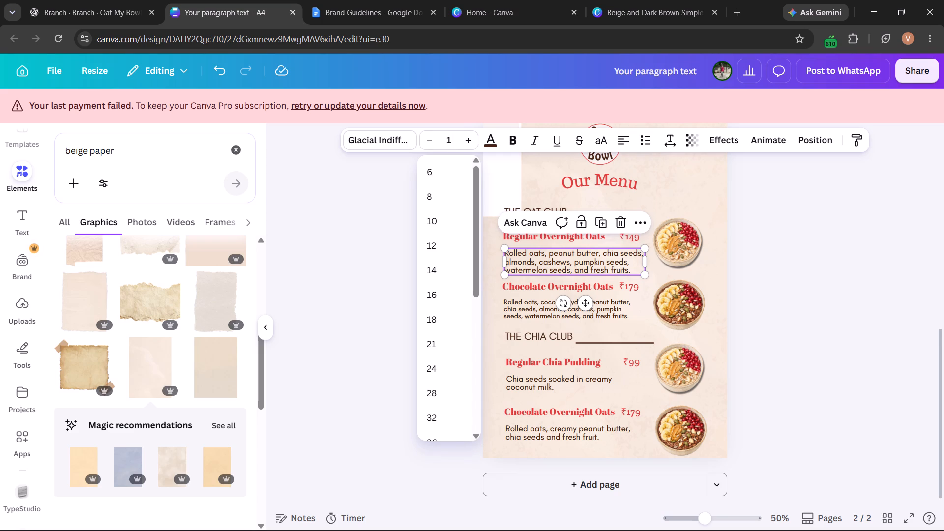
key(7)
key(Return)
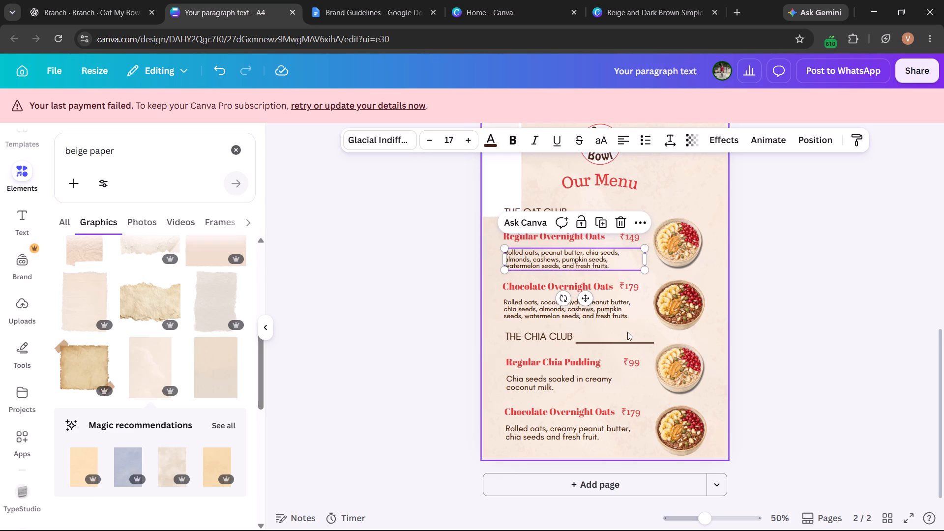
click(628, 332)
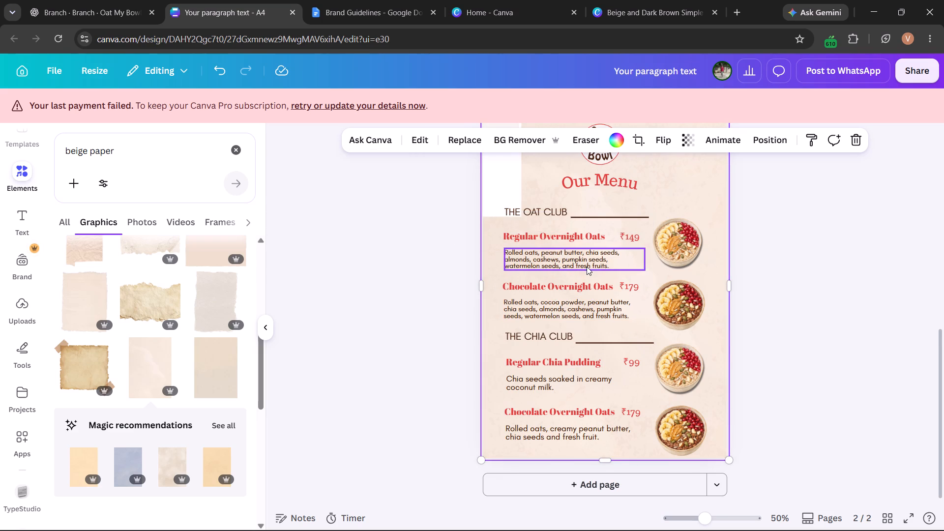
click(587, 266)
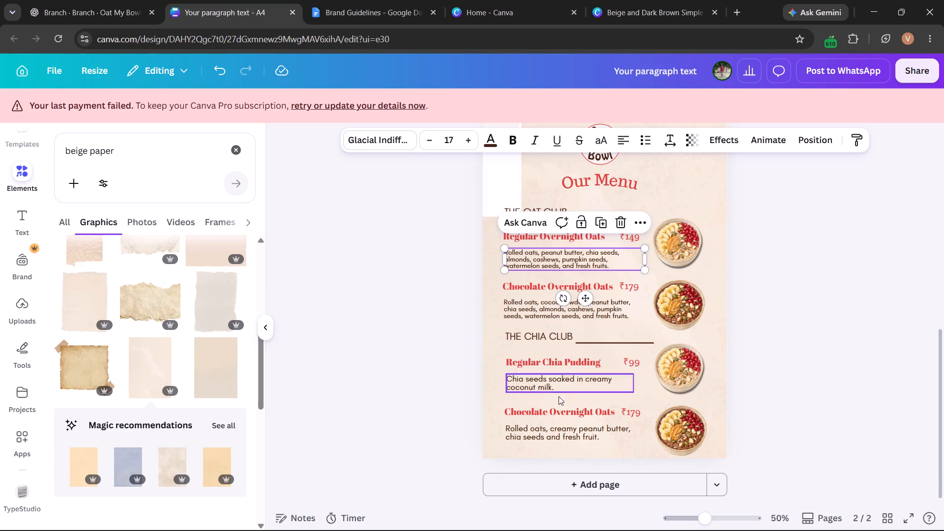
Set the font size of the Regular Chia Pudding description to 17.
click(558, 384)
click(444, 144)
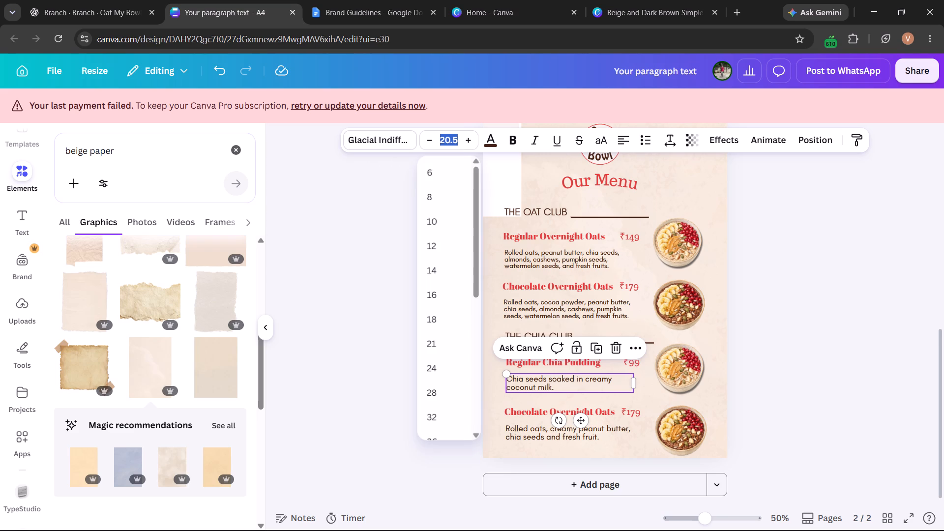
key(1)
key(7)
key(Return)
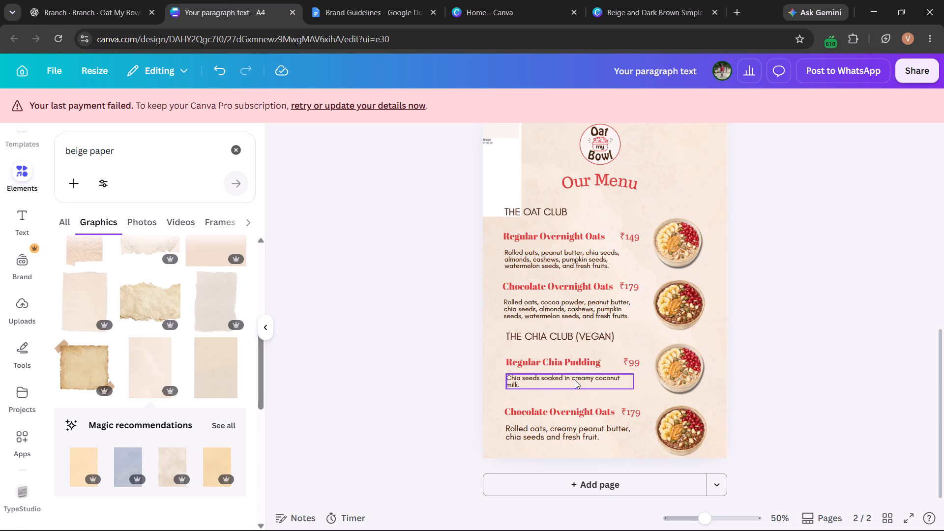
triple_click(575, 380)
key(ctrl+v)
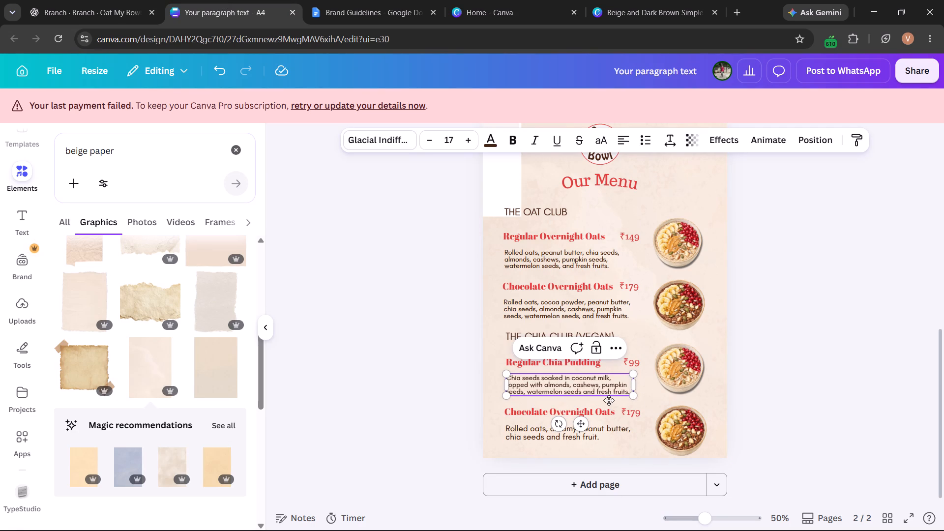
click(609, 400)
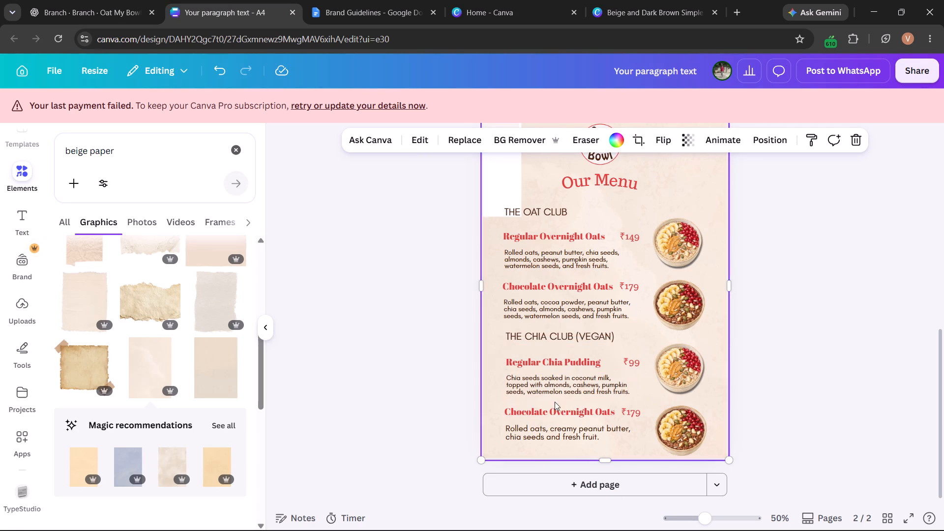
Copy the Regular Chia Pudding description over the description of the last item in the chia section.
click(560, 387)
key(ctrl+c)
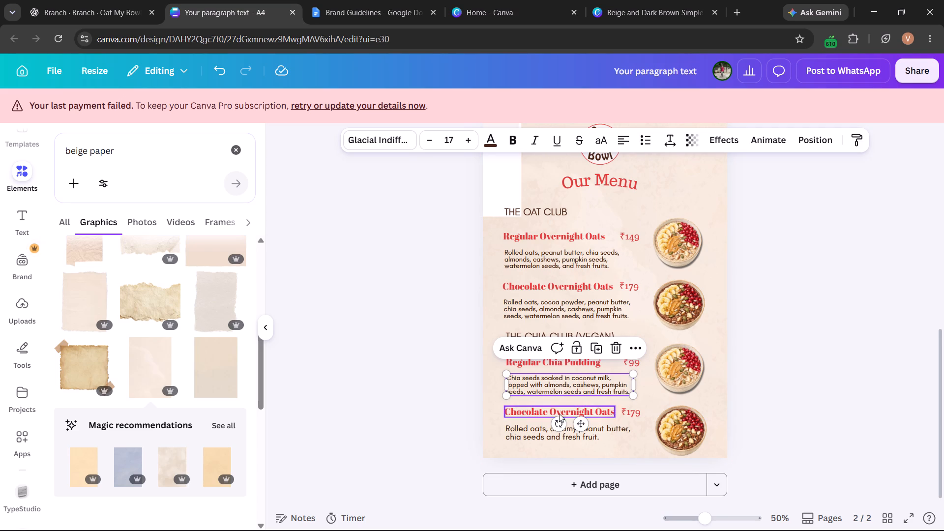
click(564, 443)
triple_click(566, 435)
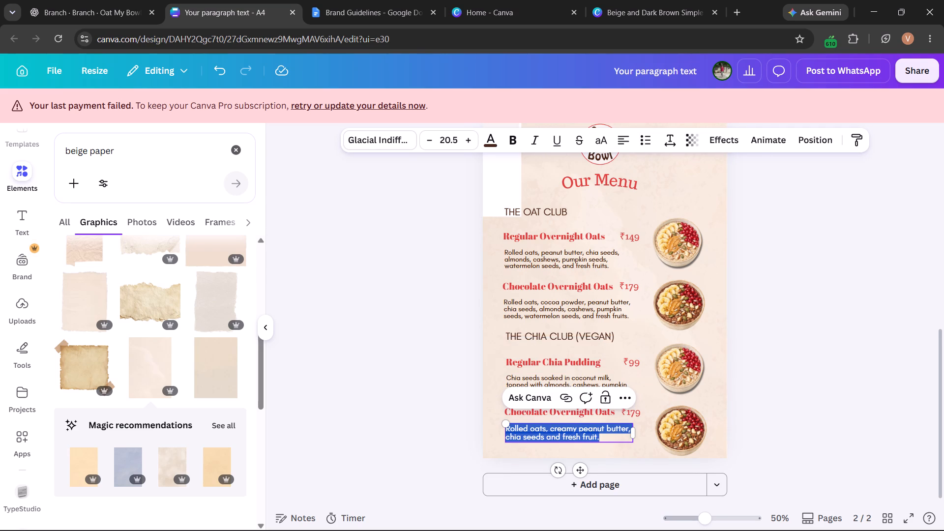
key(ctrl+v)
Set the font size of the last chia item's whole description to 17.
click(447, 134)
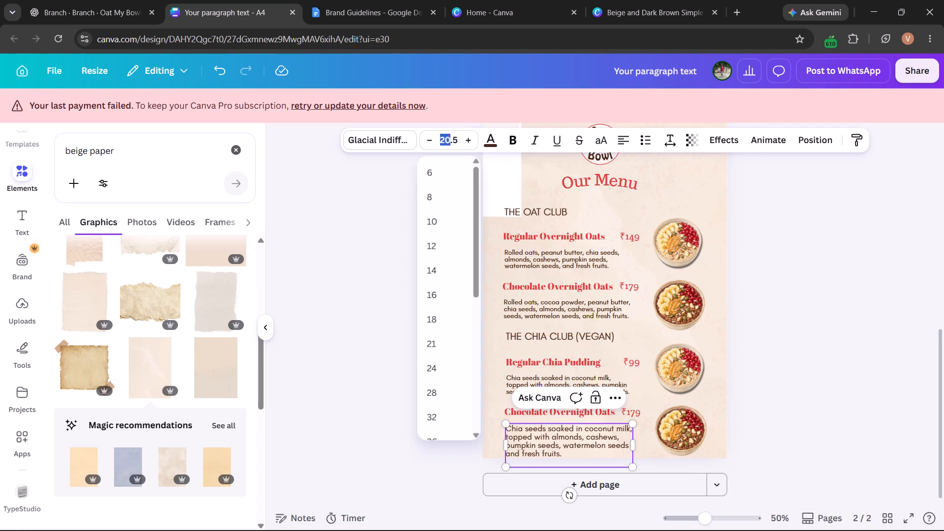
key(1)
key(7)
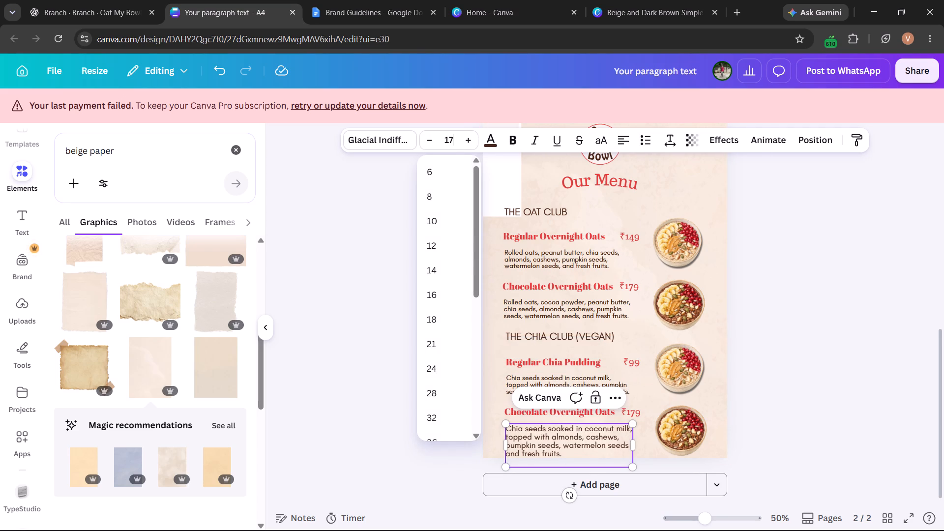
key(Return)
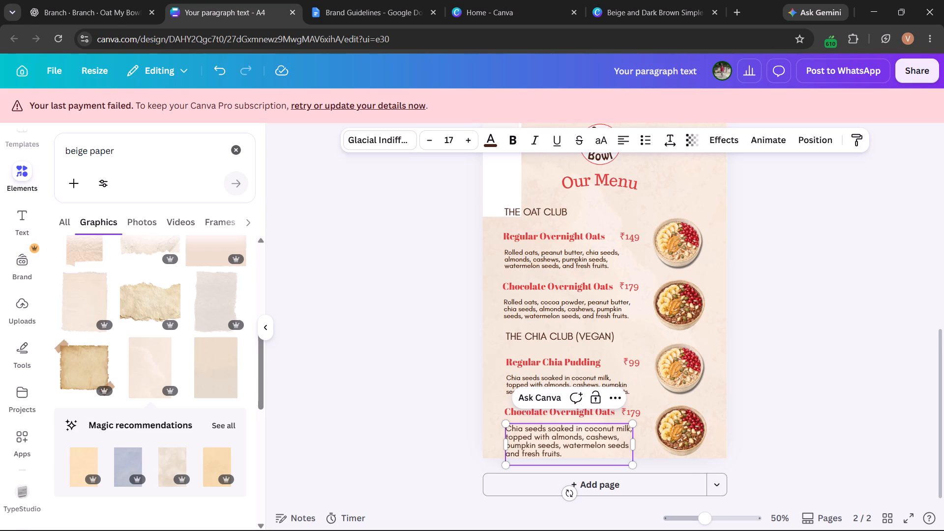
key(ctrl+a)
click(448, 141)
key(1)
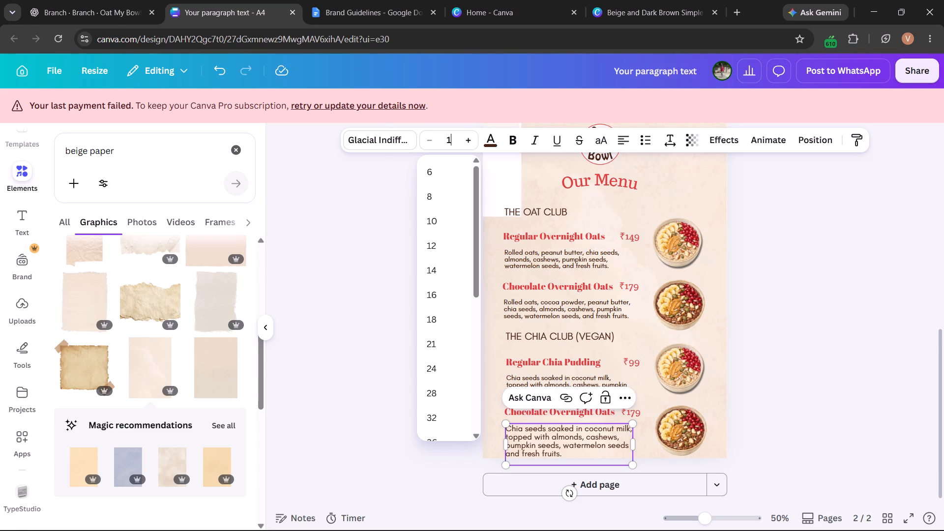
key(7)
key(Return)
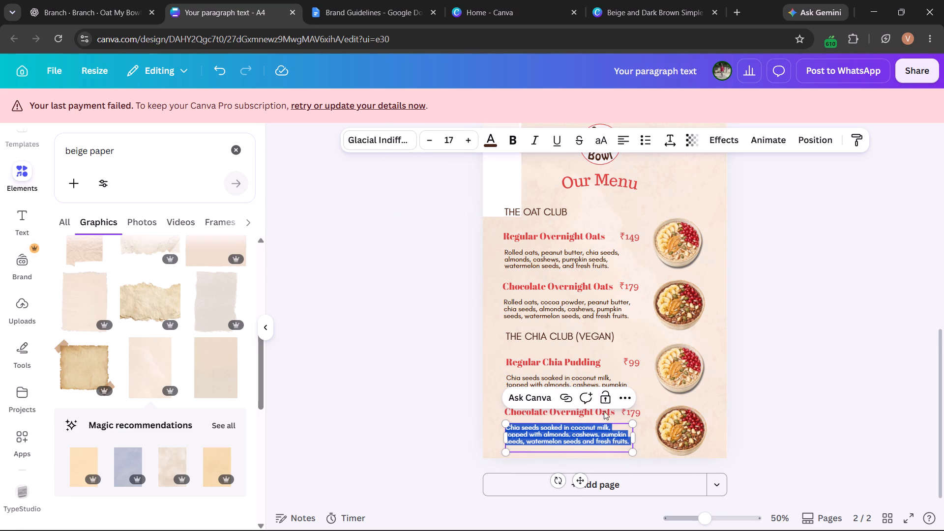
Insert "cocoa powder," after "coconut milk," in the last chia item's description.
click(597, 432)
click(570, 436)
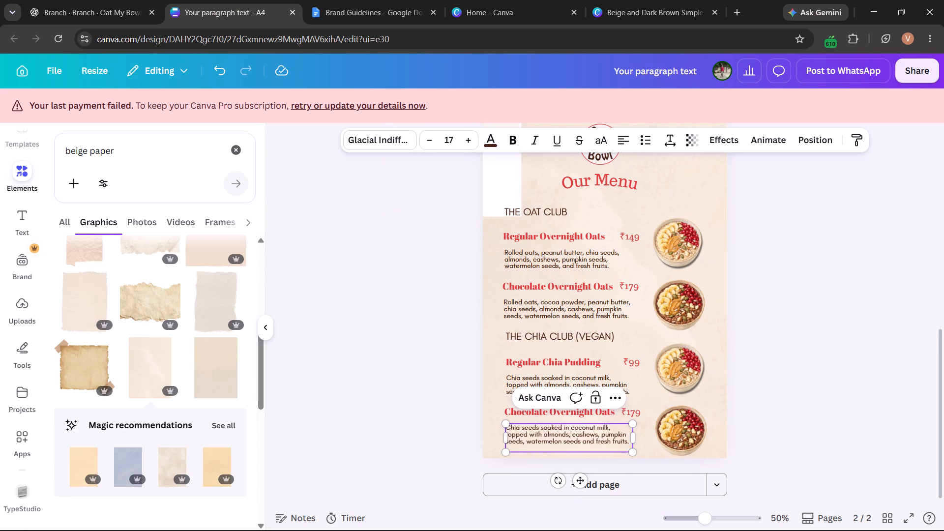
click(615, 429)
key(space)
text(coconht)
key(space)
key(BackSpace)
key(BackSpace)
key(BackSpace)
key(BackSpace)
key(BackSpace)
key(BackSpace)
text(coa powder)
key(comma)
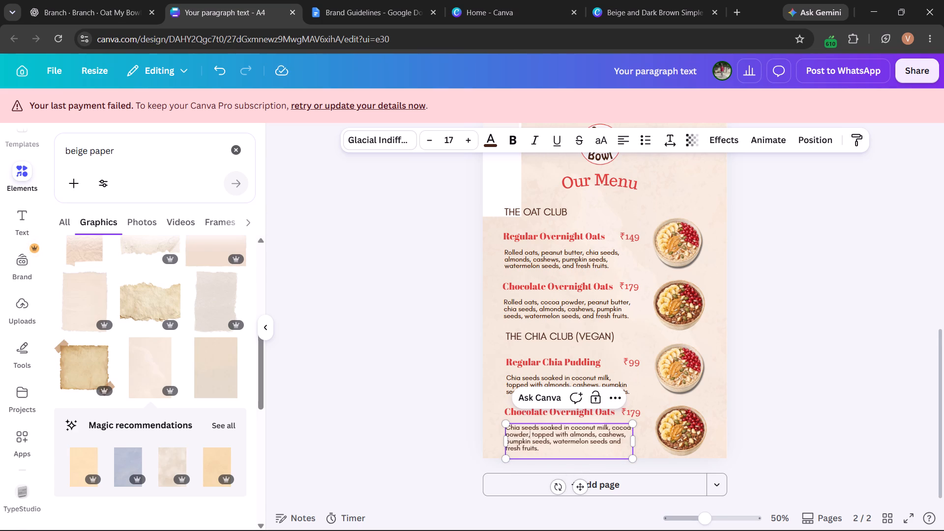
click(654, 453)
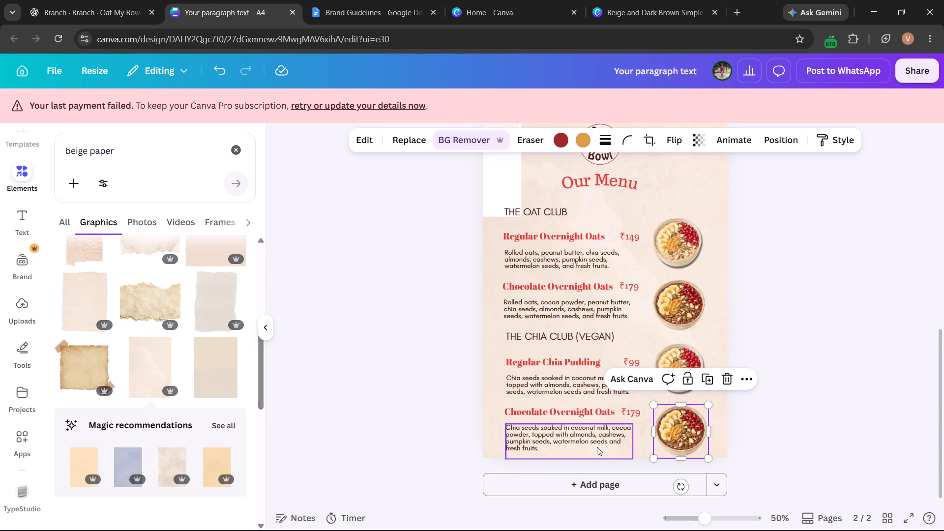
click(471, 350)
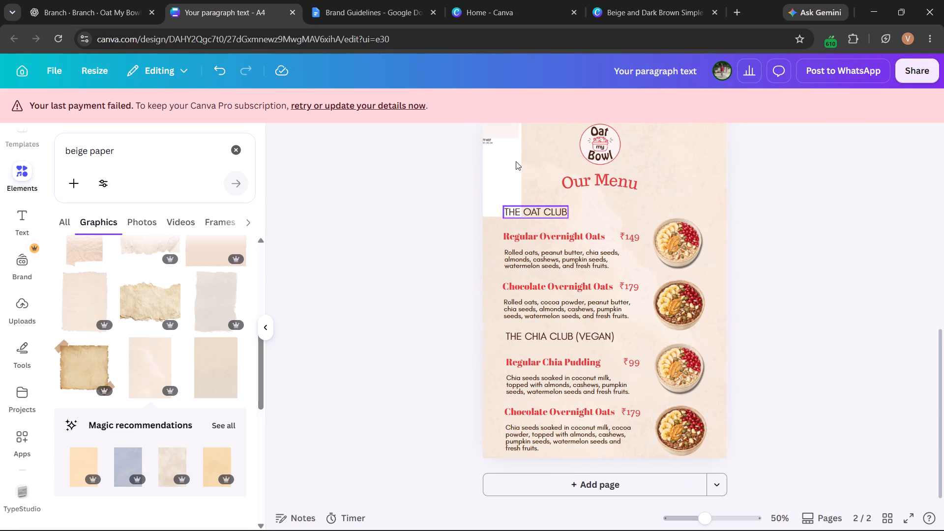
Move the white image block at the menu page's upper-left corner outward until only a thin sliver overlaps the page.
drag(492, 151, 474, 121)
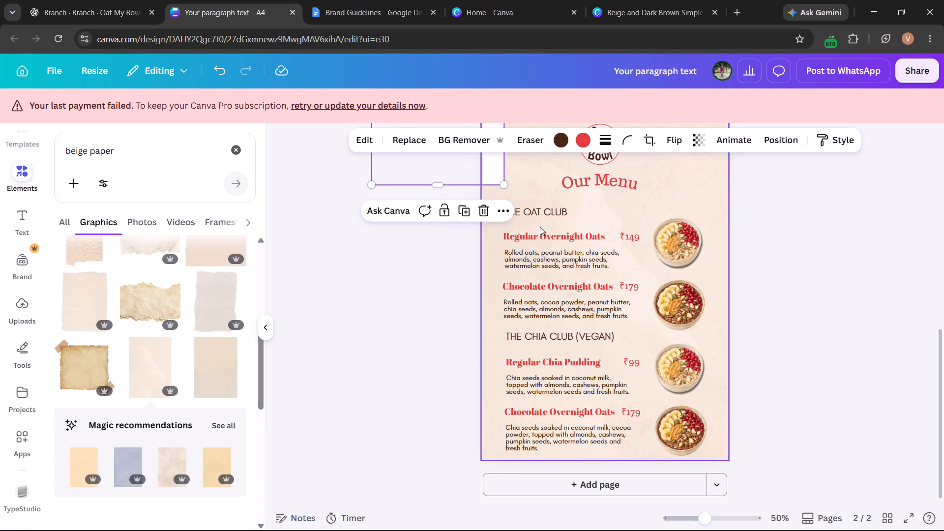
click(440, 339)
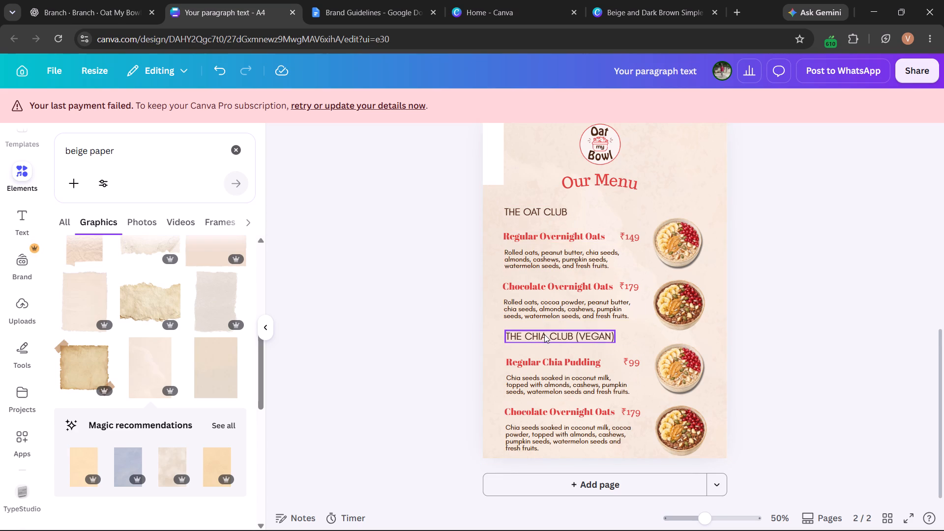
click(23, 354)
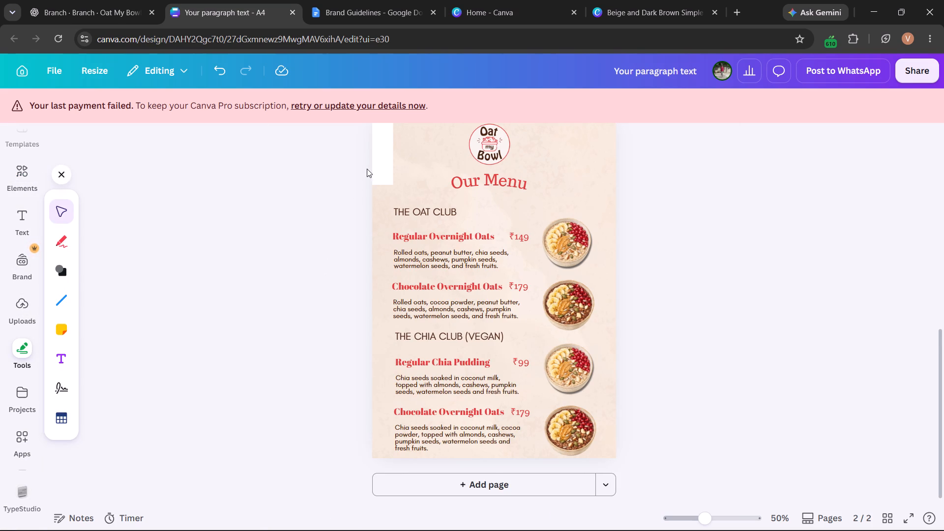
drag(383, 155, 366, 135)
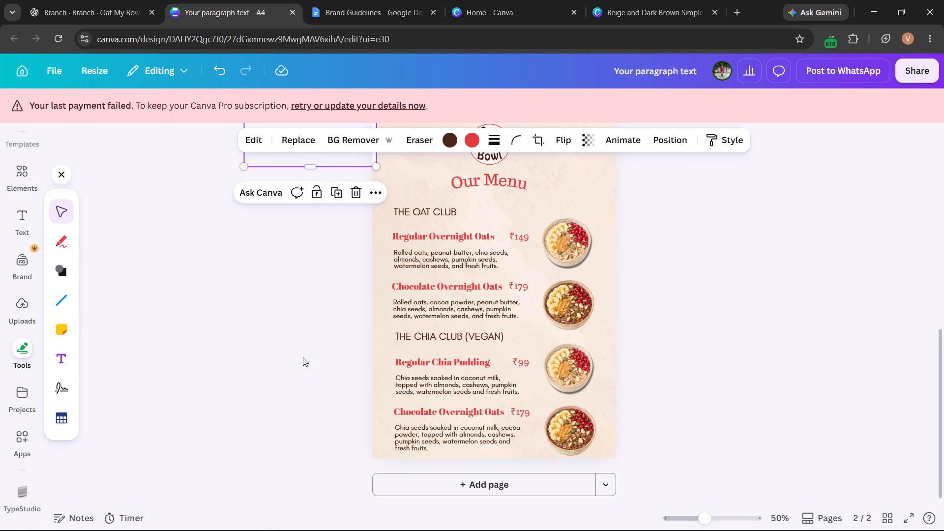
scroll(303, 357, up, 1)
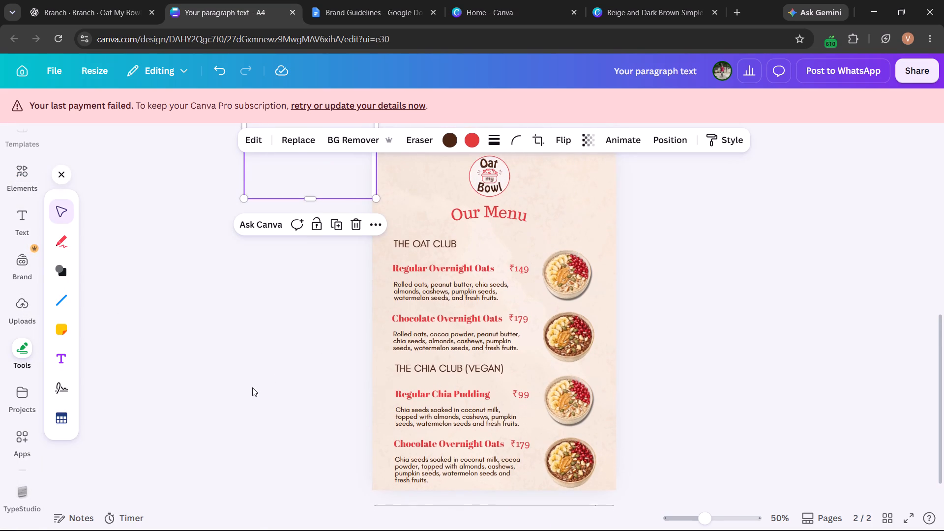
double_click(394, 173)
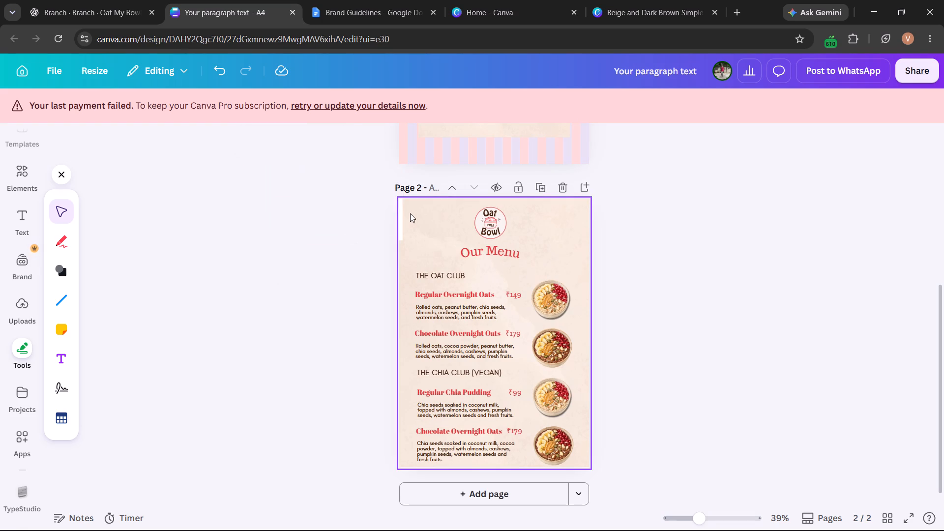
drag(401, 222, 402, 202)
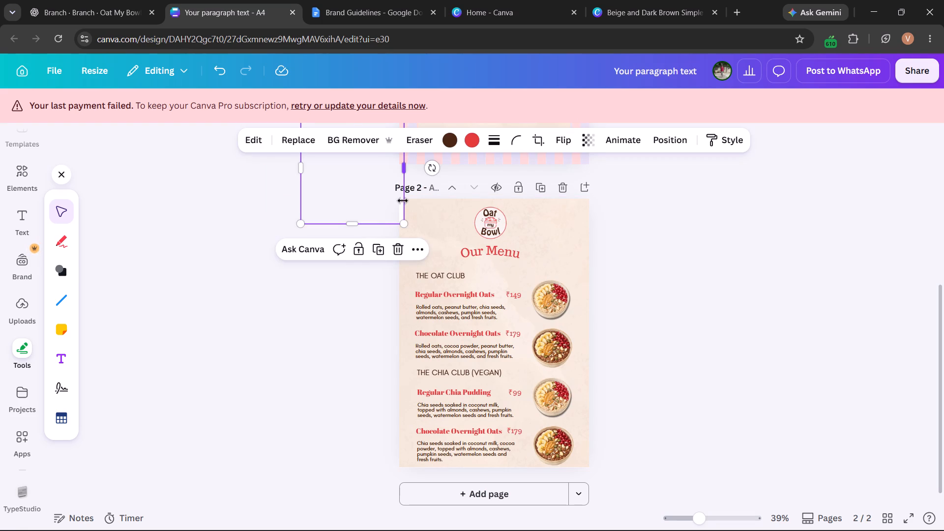
click(317, 312)
Capture a screen snip of the complete Our Menu page.
key(shift+super+s)
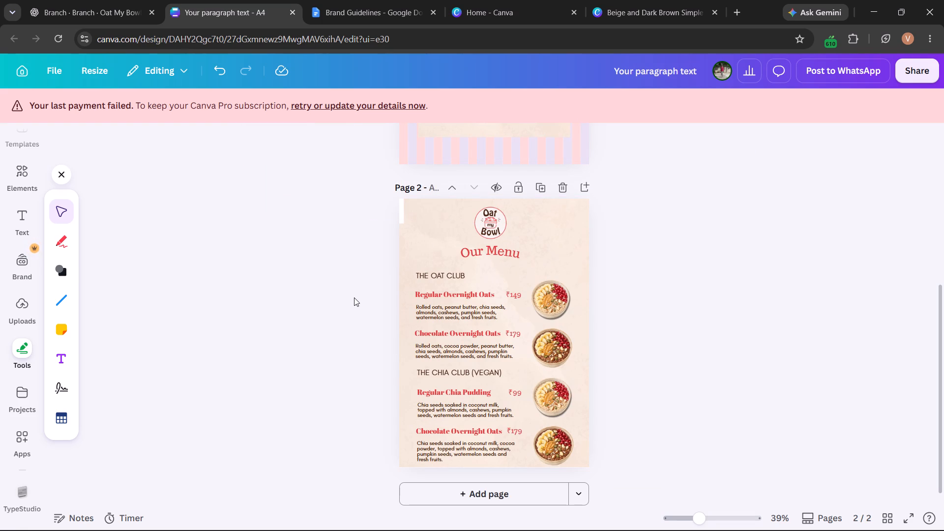
drag(397, 192, 636, 520)
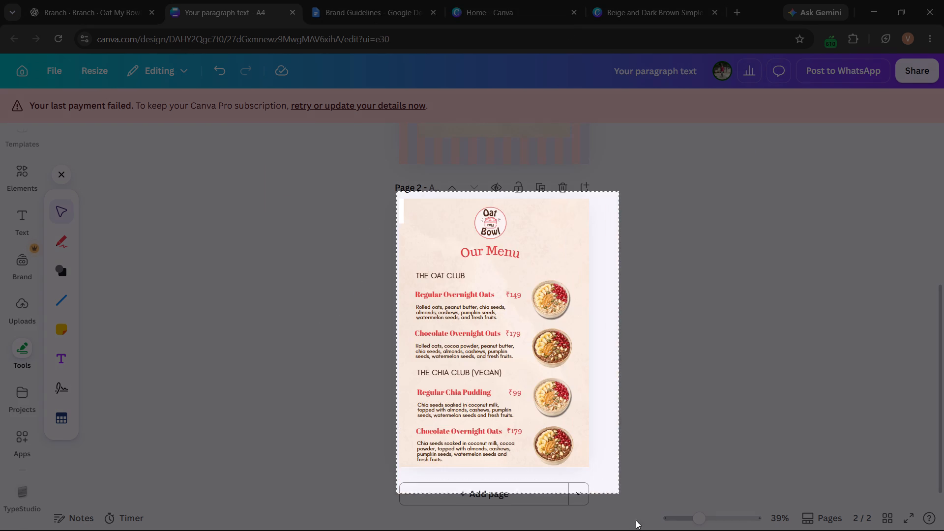
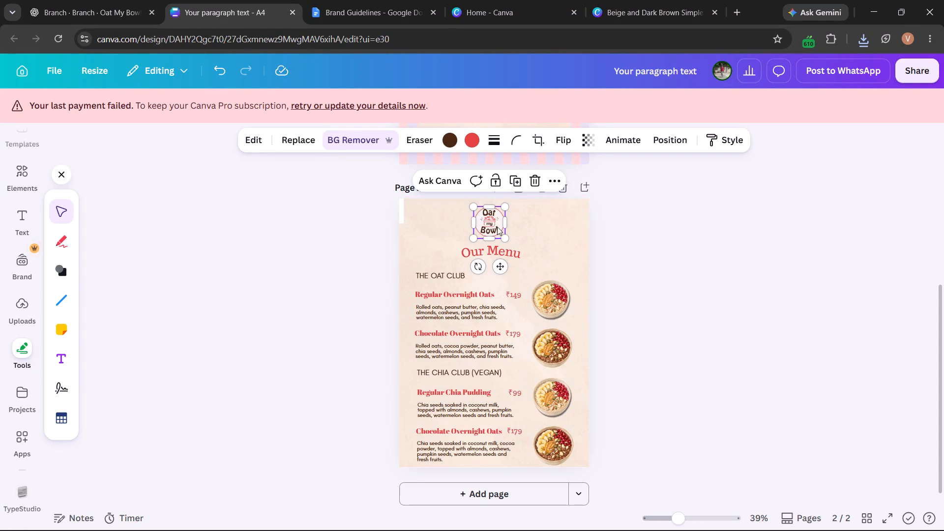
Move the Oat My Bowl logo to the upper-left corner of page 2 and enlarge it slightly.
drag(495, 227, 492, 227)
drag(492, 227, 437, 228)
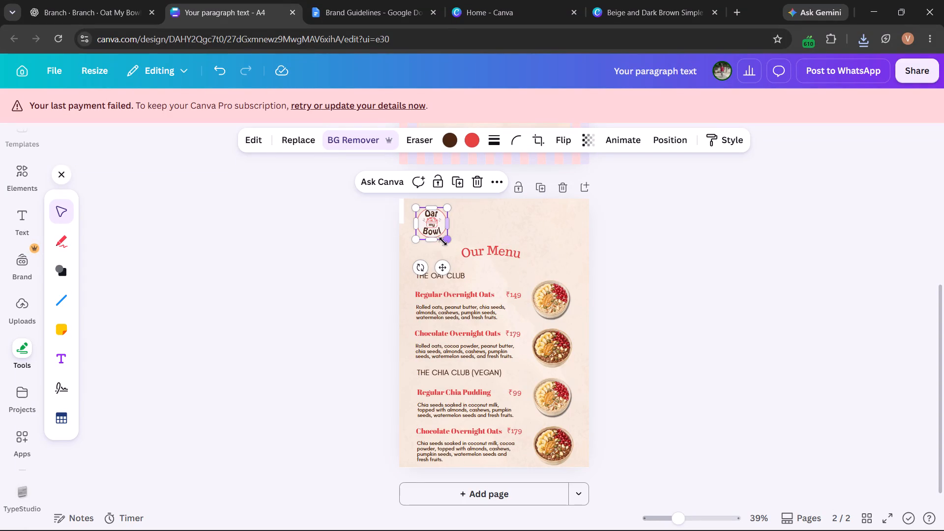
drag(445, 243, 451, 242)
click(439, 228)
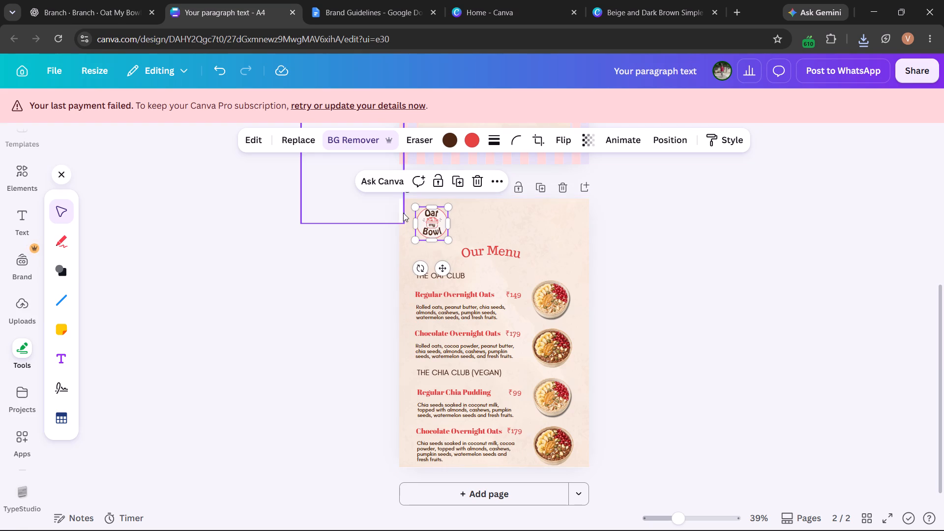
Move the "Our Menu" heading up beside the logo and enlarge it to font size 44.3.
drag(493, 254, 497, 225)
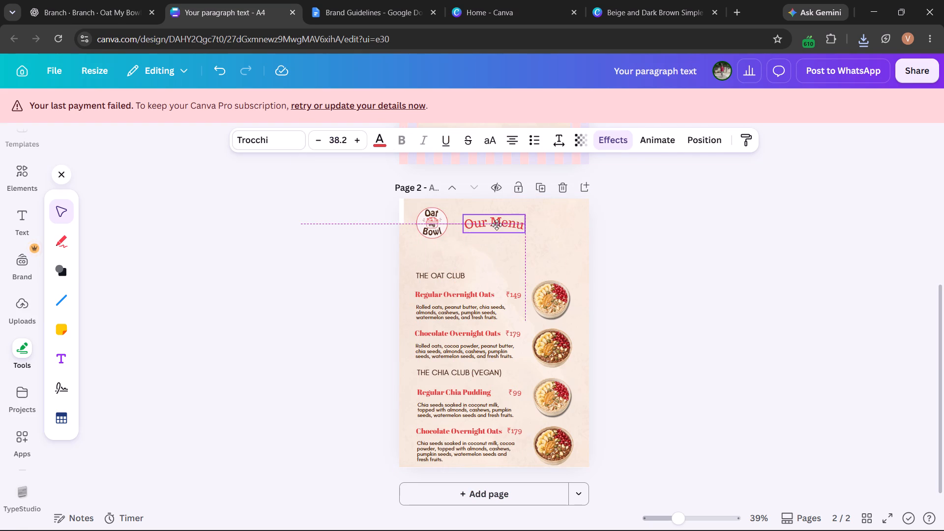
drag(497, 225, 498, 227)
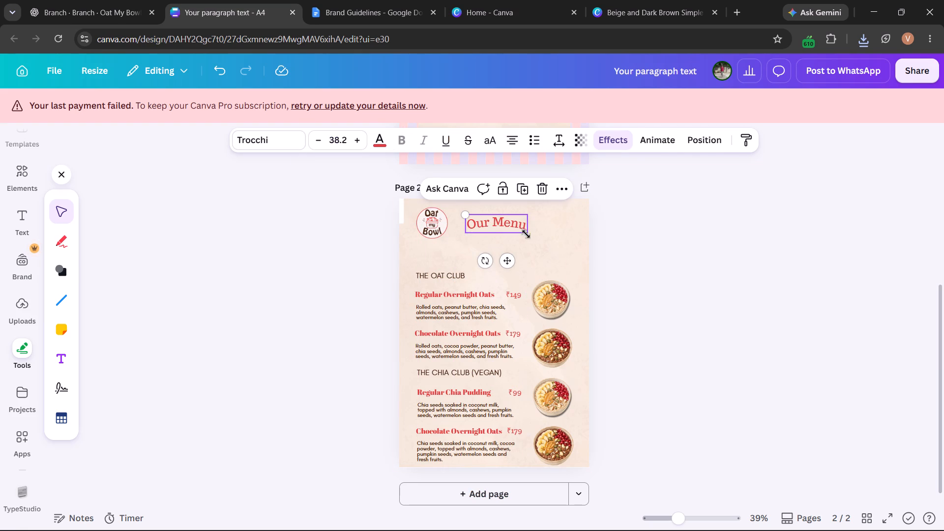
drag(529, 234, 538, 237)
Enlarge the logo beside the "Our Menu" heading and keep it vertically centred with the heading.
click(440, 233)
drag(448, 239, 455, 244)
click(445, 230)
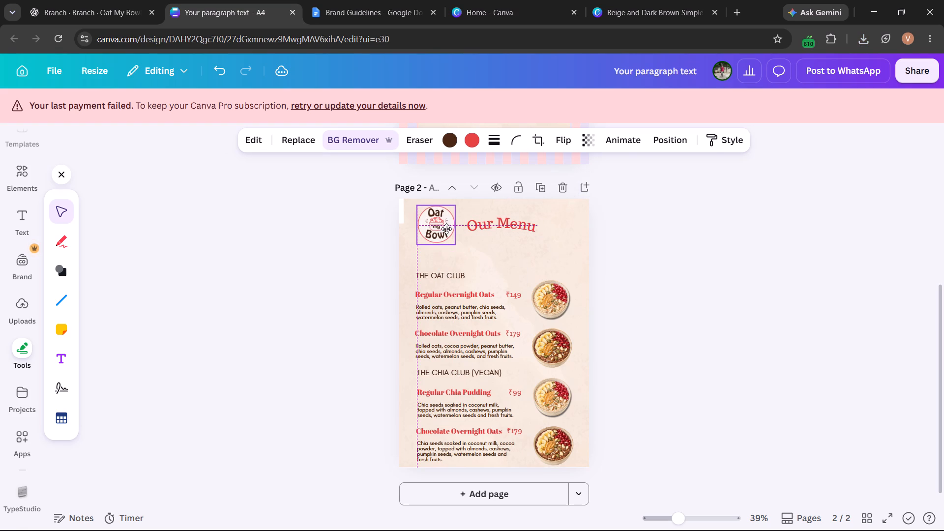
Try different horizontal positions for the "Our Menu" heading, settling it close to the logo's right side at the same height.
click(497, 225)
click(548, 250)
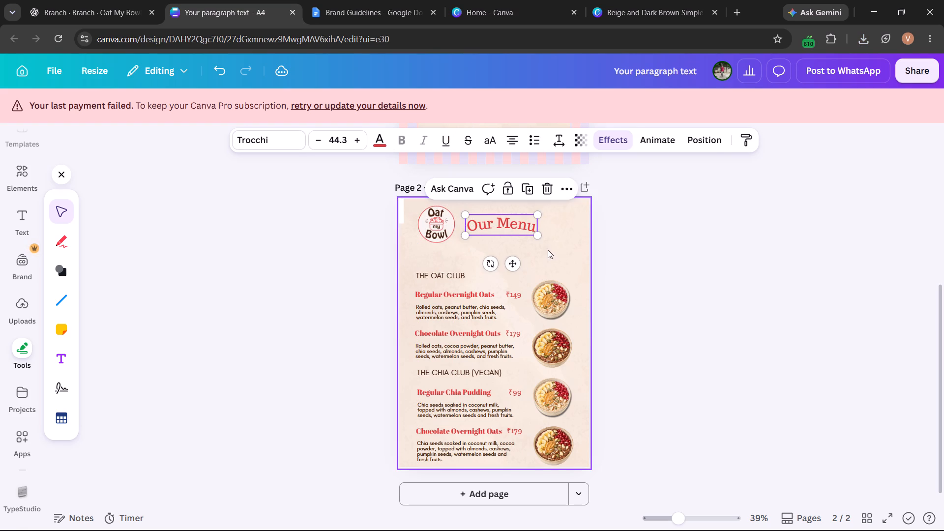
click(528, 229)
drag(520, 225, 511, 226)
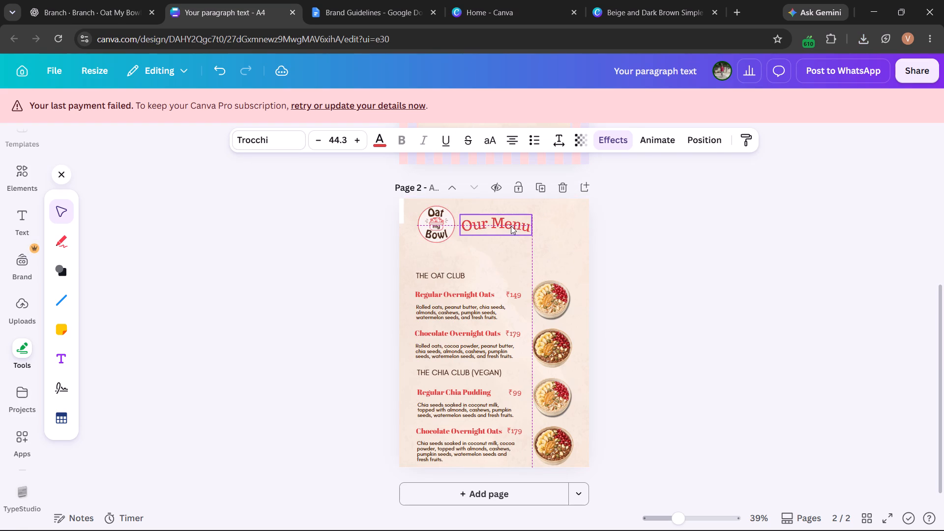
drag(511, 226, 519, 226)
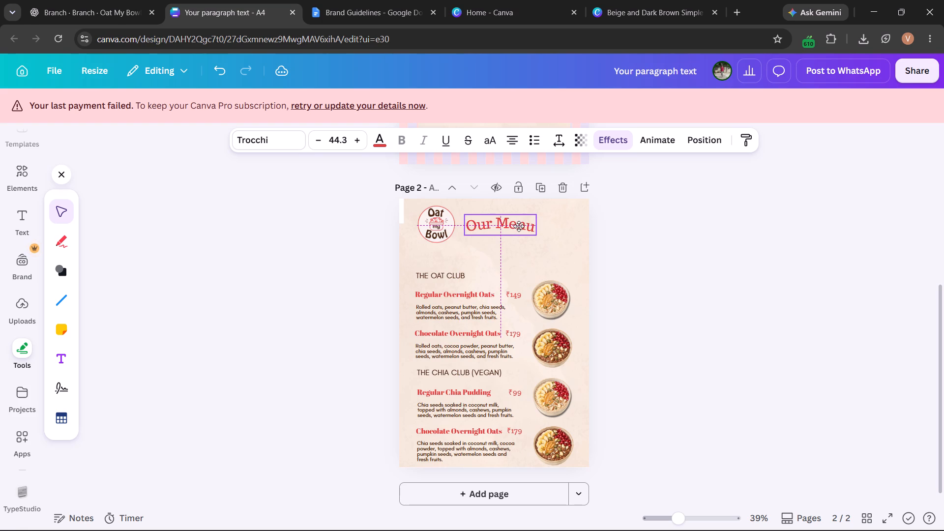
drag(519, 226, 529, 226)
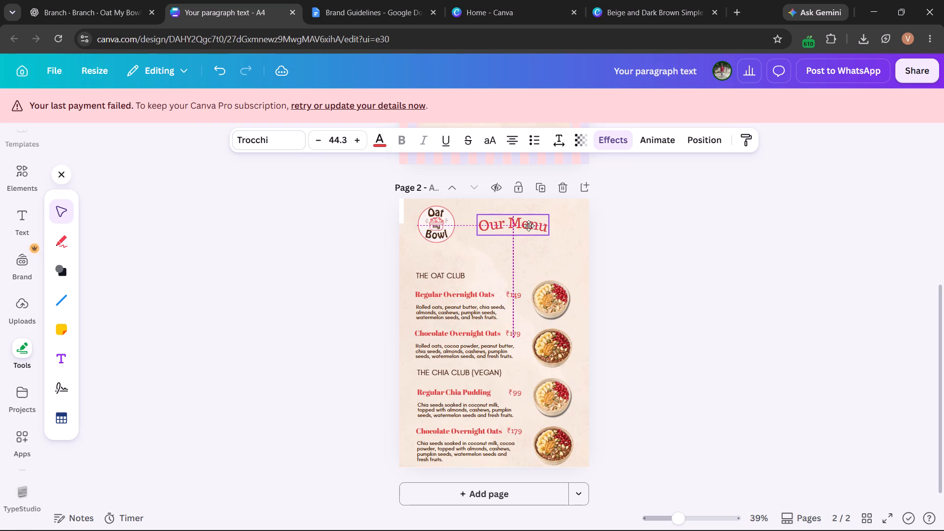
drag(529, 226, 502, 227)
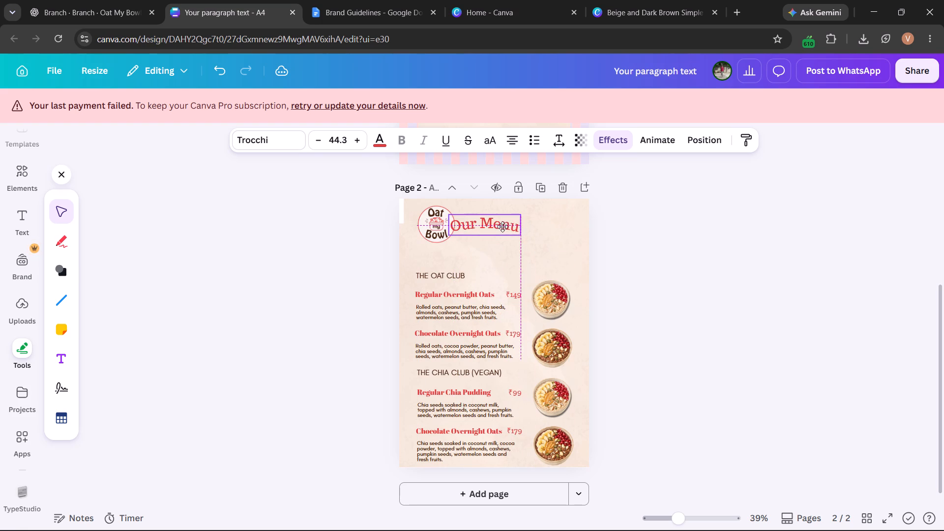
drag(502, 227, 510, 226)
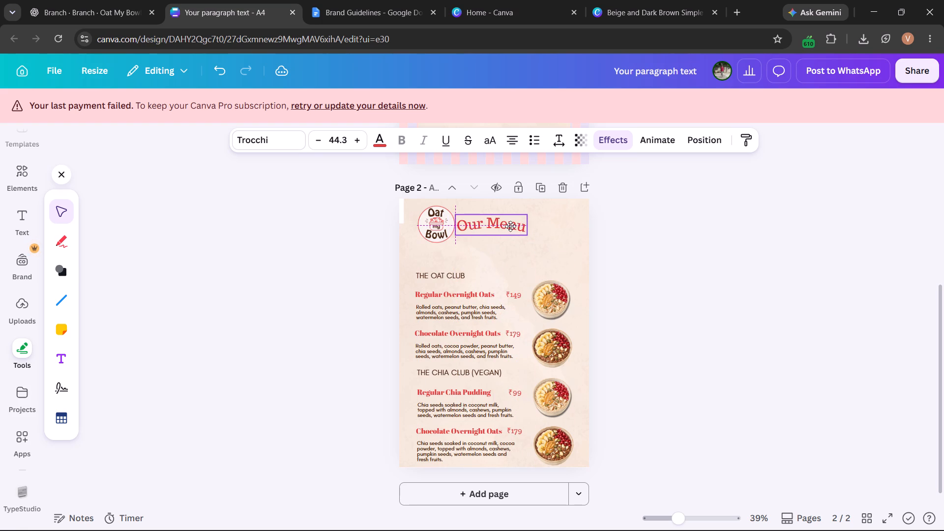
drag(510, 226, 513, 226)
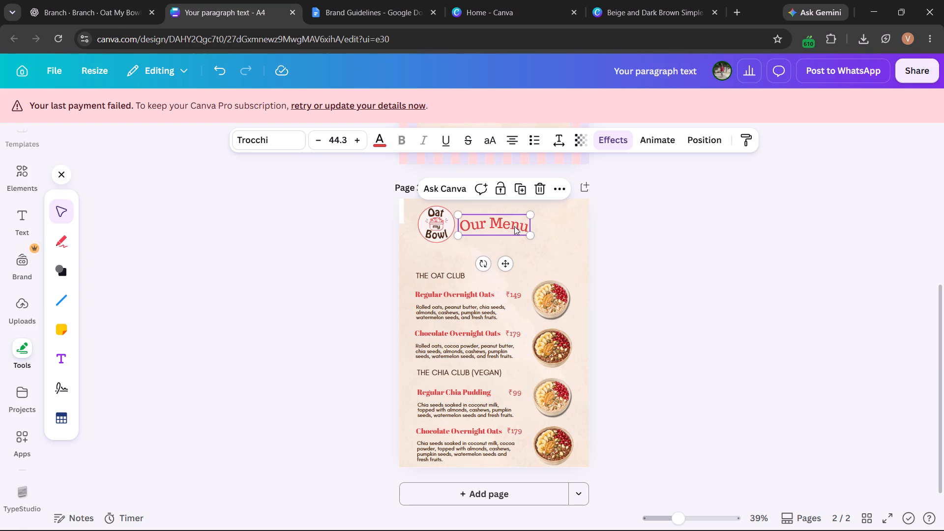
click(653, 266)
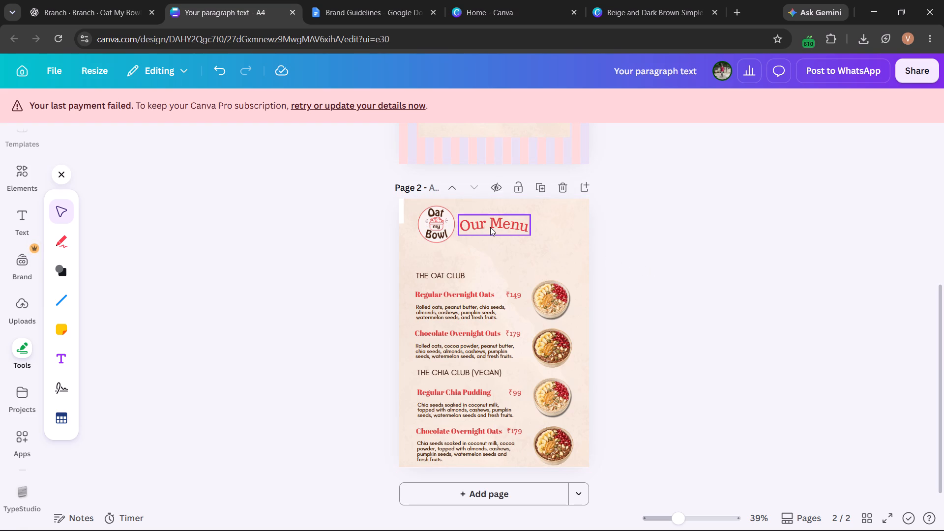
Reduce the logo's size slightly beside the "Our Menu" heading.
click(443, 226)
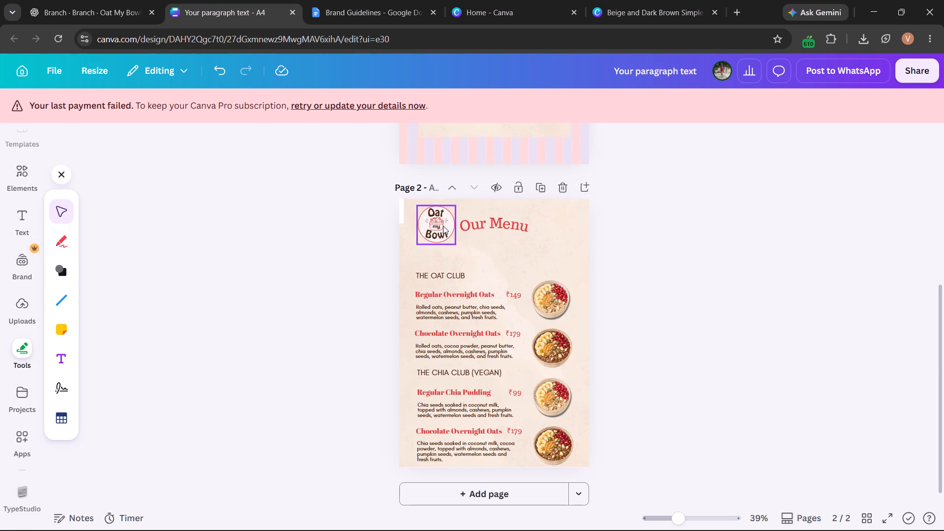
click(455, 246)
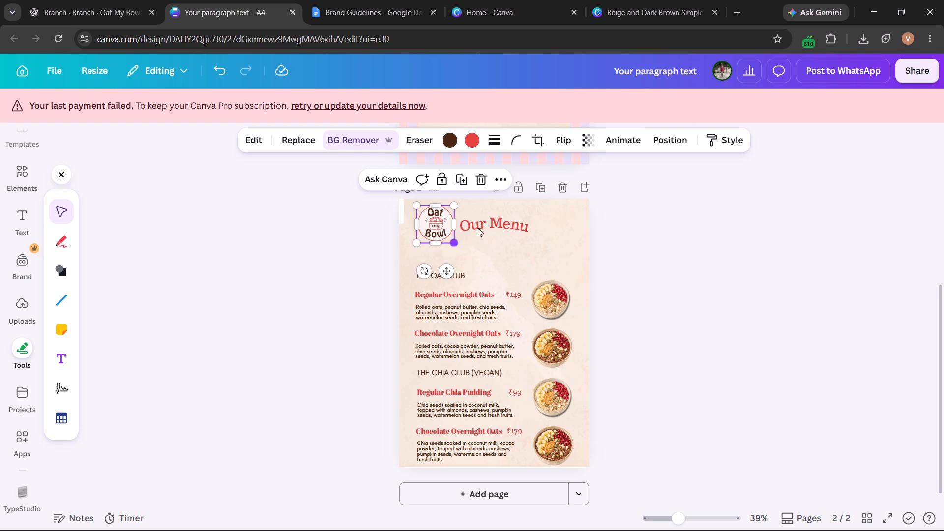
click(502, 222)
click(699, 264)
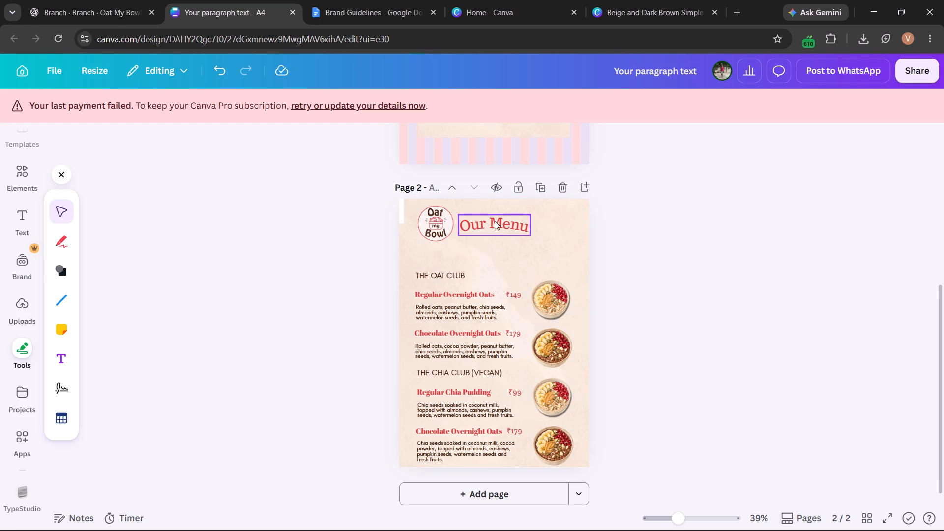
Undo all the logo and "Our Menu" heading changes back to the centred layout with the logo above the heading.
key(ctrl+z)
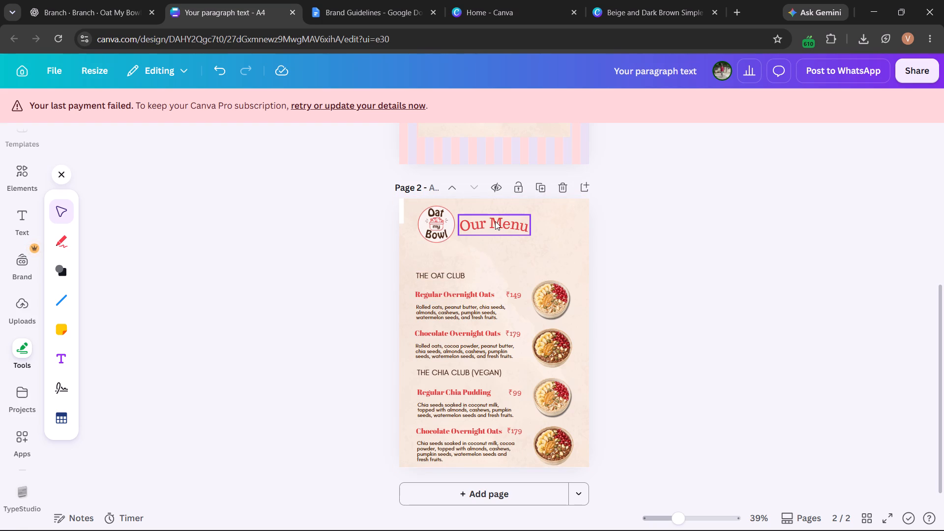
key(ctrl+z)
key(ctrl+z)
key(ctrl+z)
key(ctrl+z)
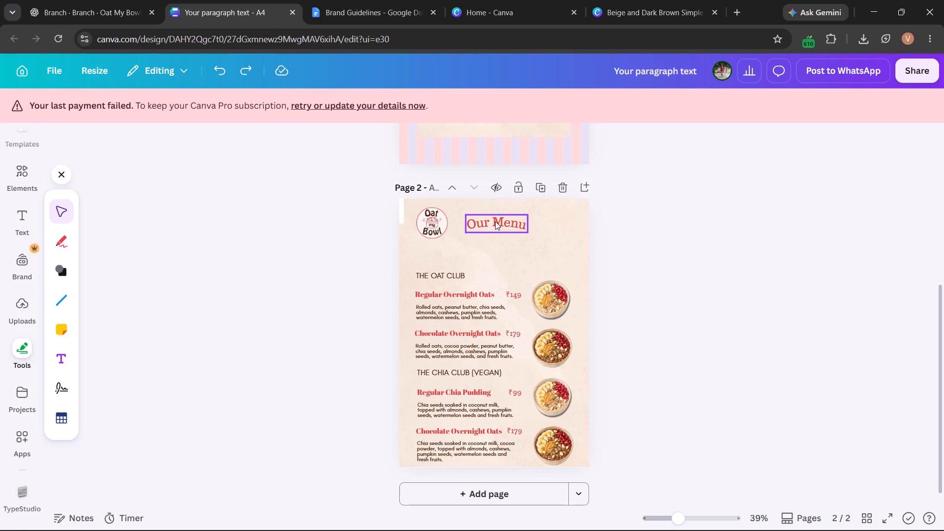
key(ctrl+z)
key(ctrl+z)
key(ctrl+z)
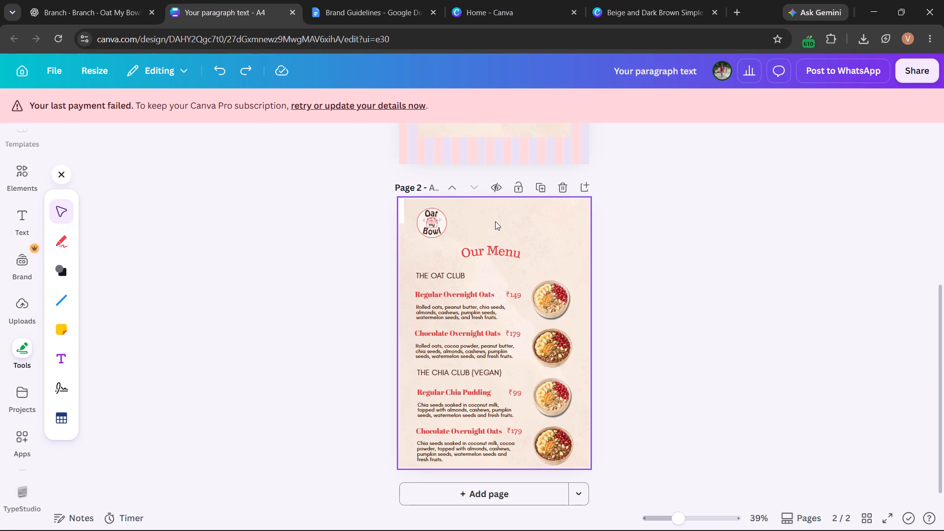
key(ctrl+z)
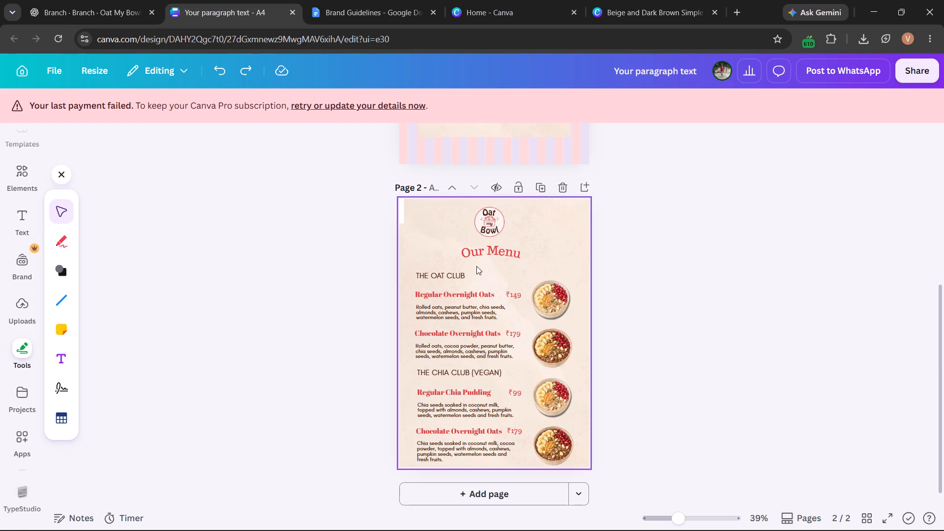
Nudge the "Our Menu" heading slightly up towards the centred logo.
click(511, 247)
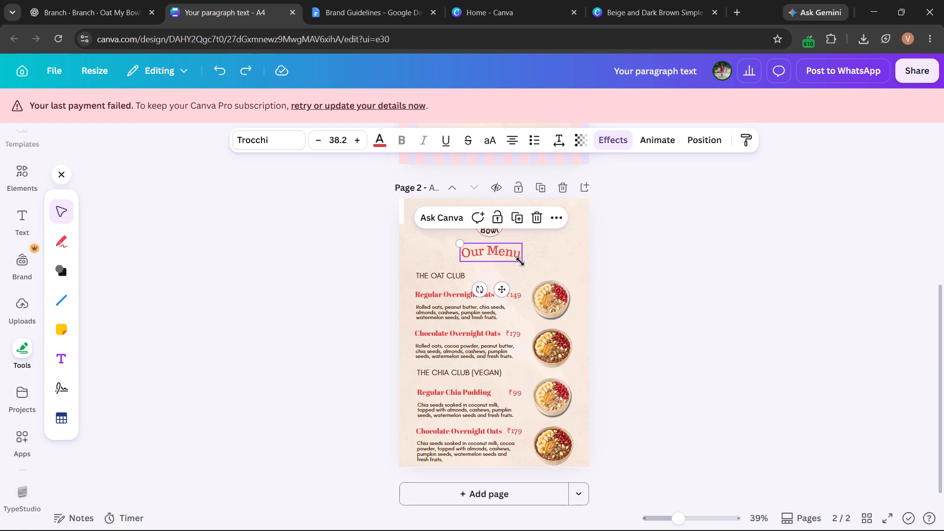
click(509, 248)
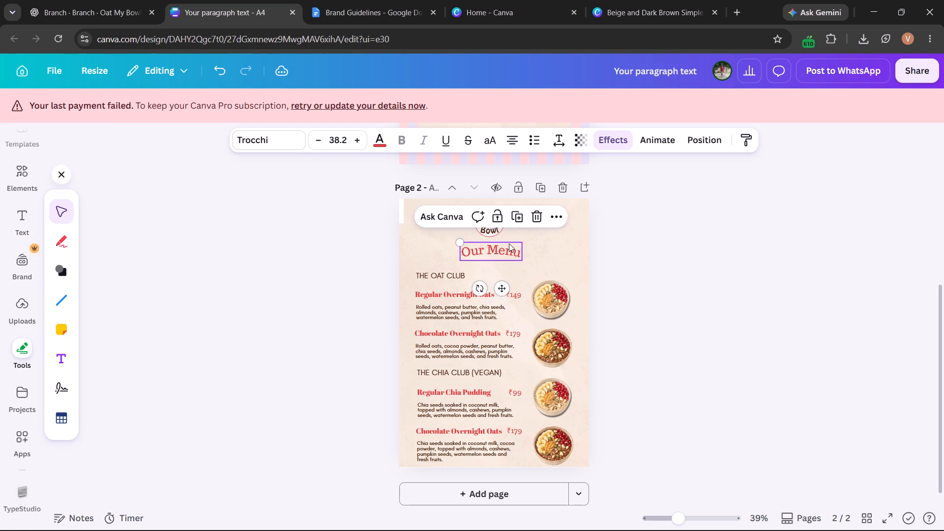
drag(538, 245, 541, 258)
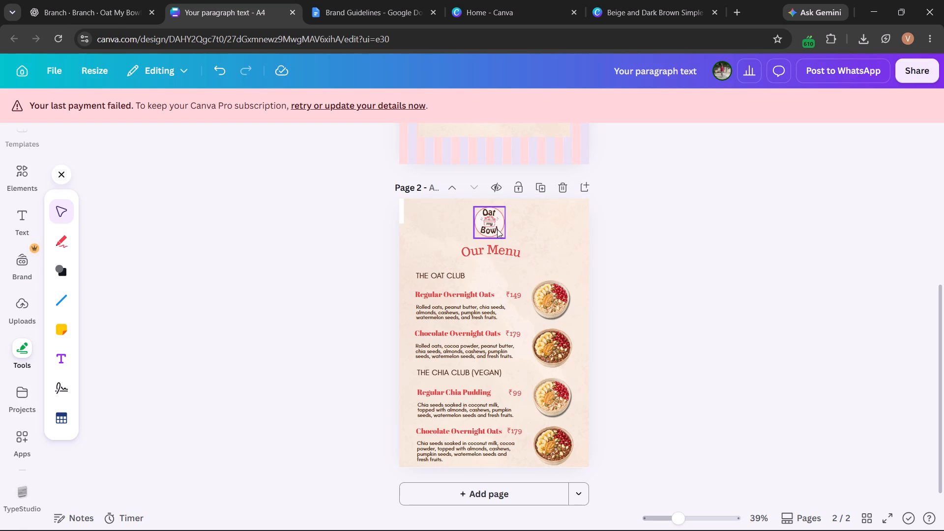
Enlarge the centred logo slightly above the "Our Menu" heading.
click(492, 228)
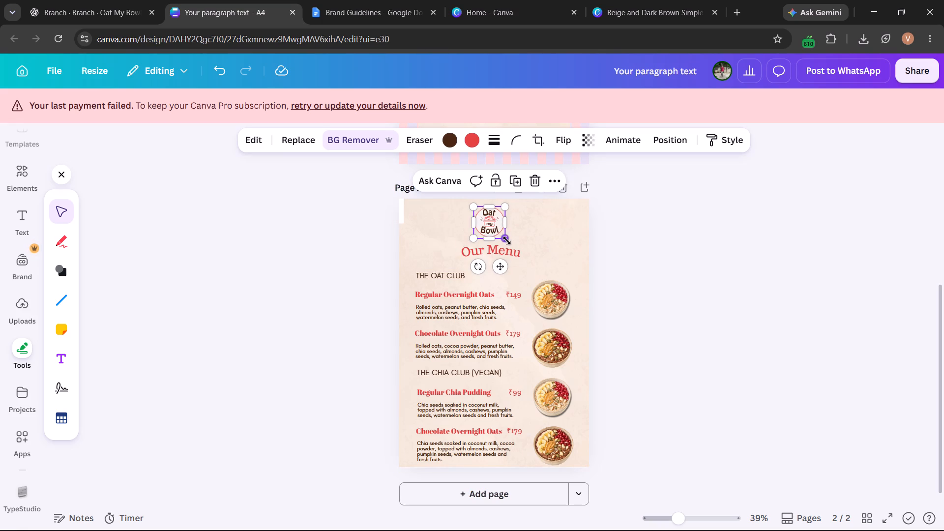
click(507, 241)
click(520, 296)
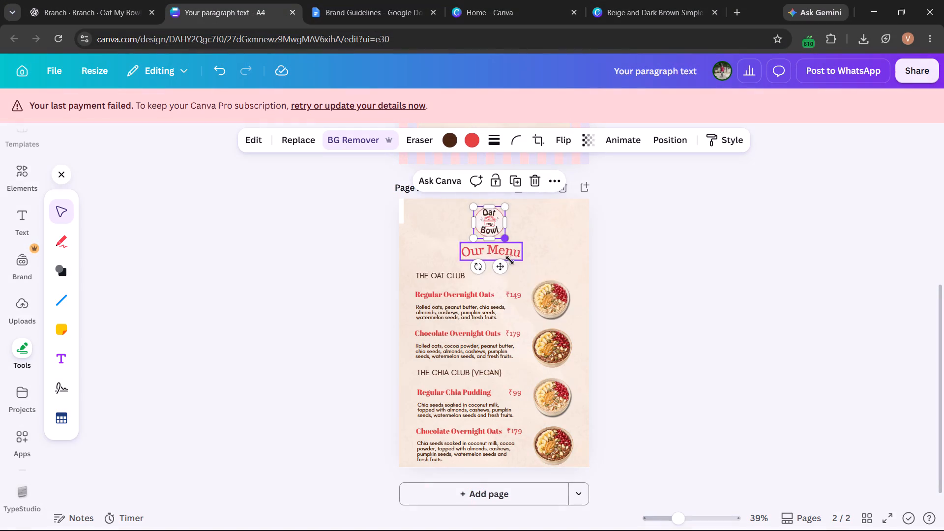
click(510, 242)
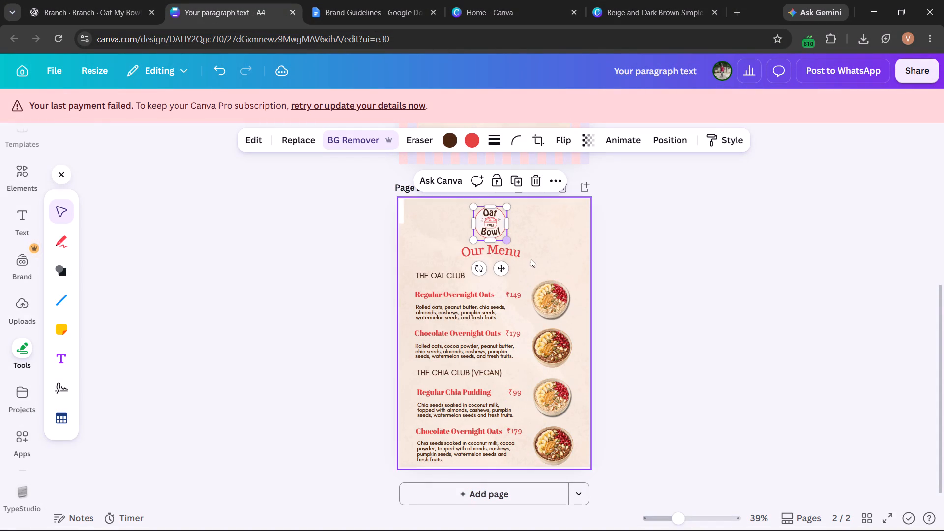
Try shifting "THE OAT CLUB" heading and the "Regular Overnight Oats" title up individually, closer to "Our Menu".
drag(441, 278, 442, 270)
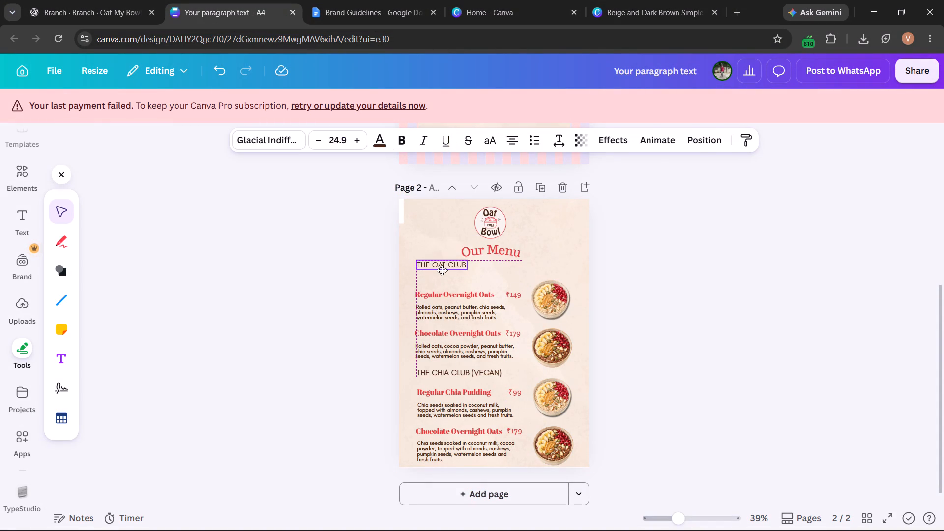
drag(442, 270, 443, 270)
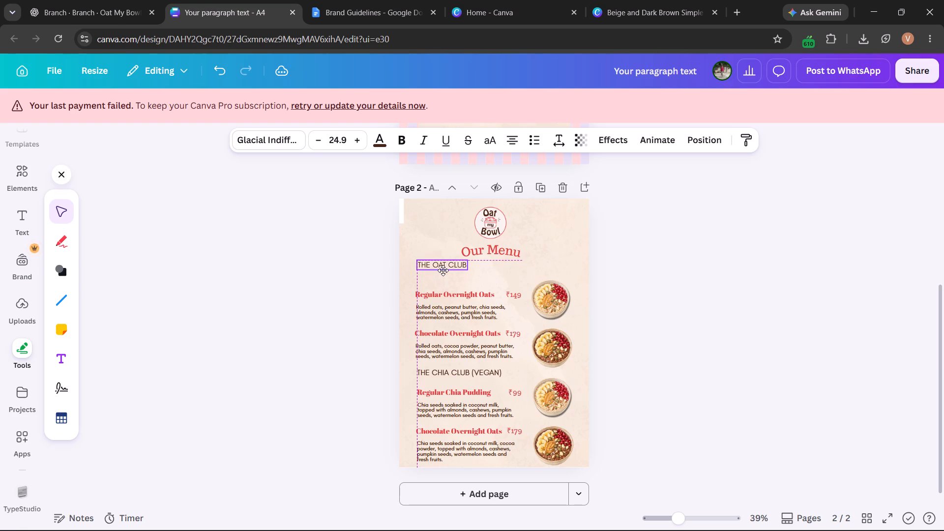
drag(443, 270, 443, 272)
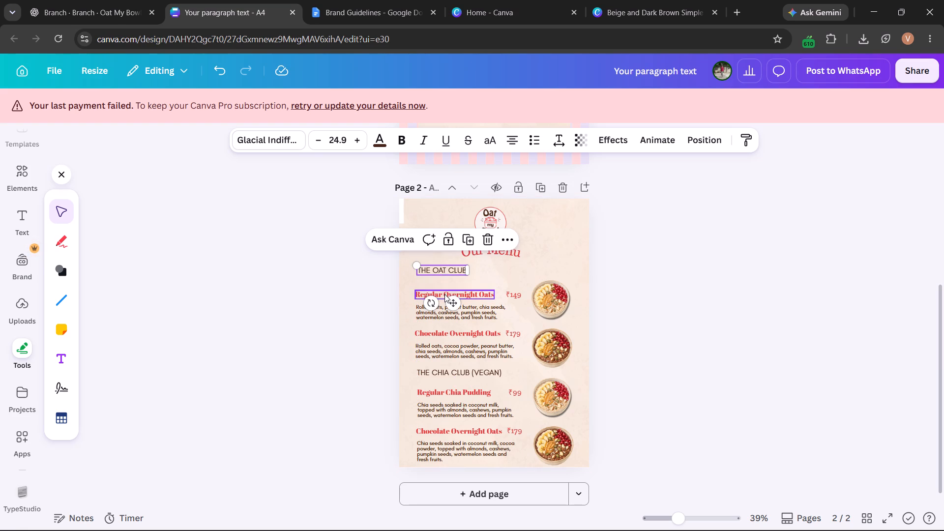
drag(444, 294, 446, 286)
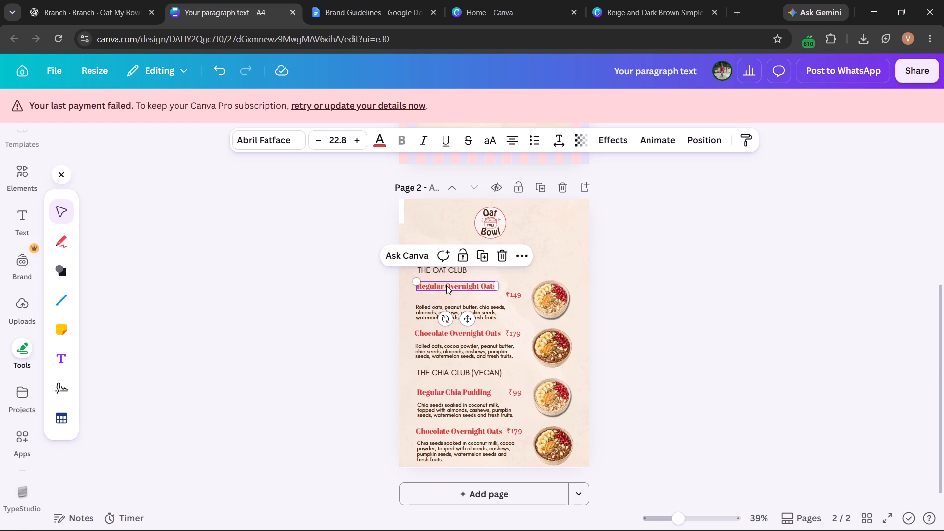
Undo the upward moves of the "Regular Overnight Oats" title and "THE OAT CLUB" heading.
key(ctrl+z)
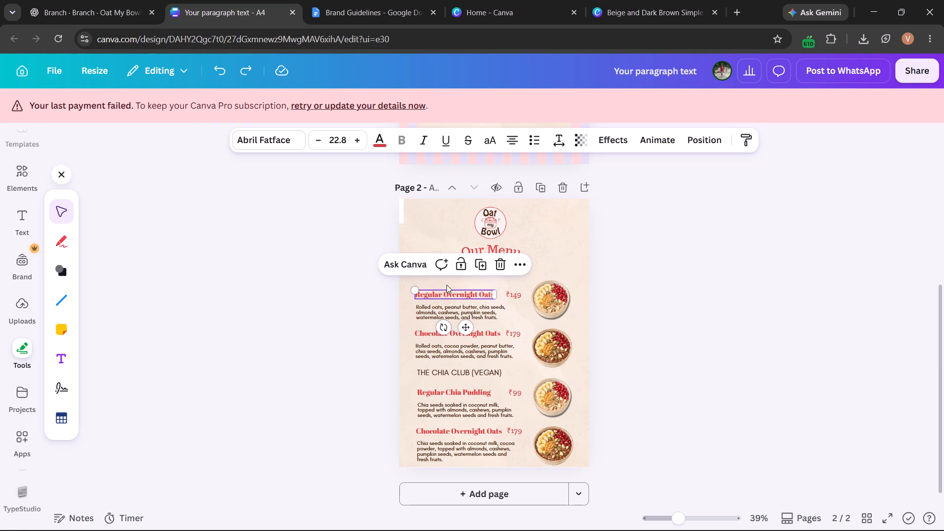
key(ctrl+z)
Move all content below the "Our Menu" heading, including both club headings, items, prices, descriptions and bowl photos, slightly up together.
click(451, 278)
shift+click(457, 291)
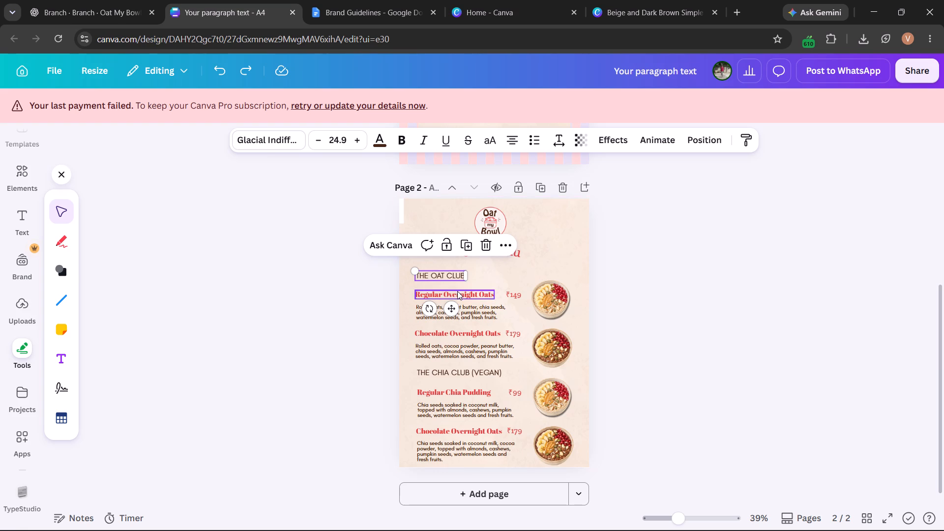
shift+click(466, 303)
shift+click(515, 295)
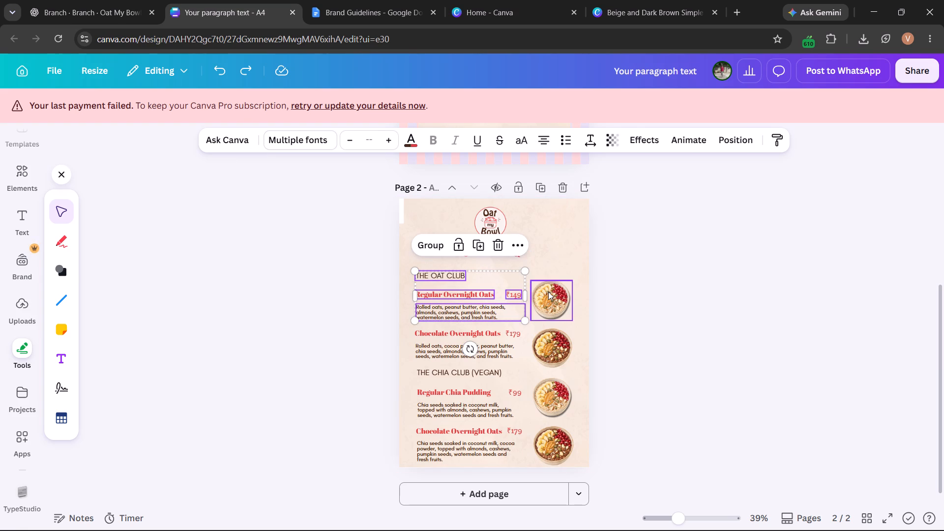
shift+click(549, 292)
shift+click(472, 329)
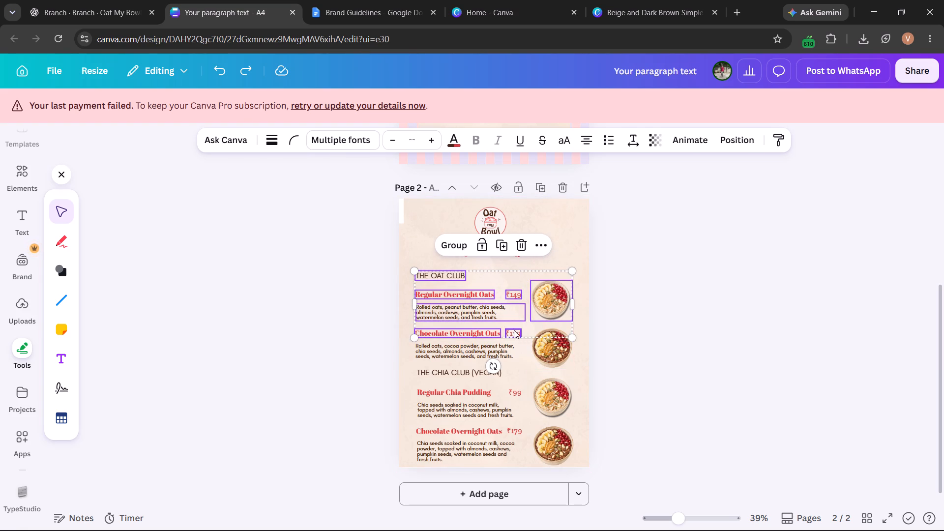
shift+click(514, 330)
shift+click(470, 349)
shift+click(544, 346)
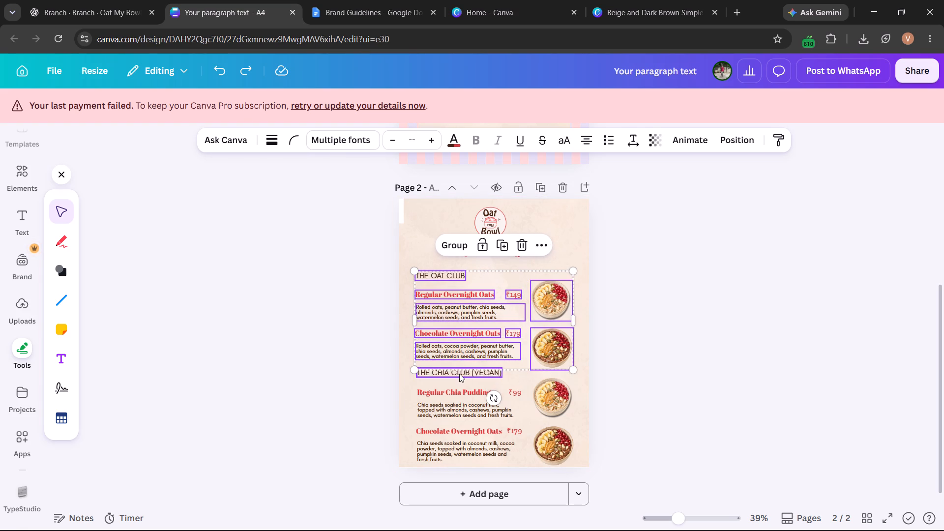
shift+click(459, 374)
shift+click(460, 392)
shift+click(461, 404)
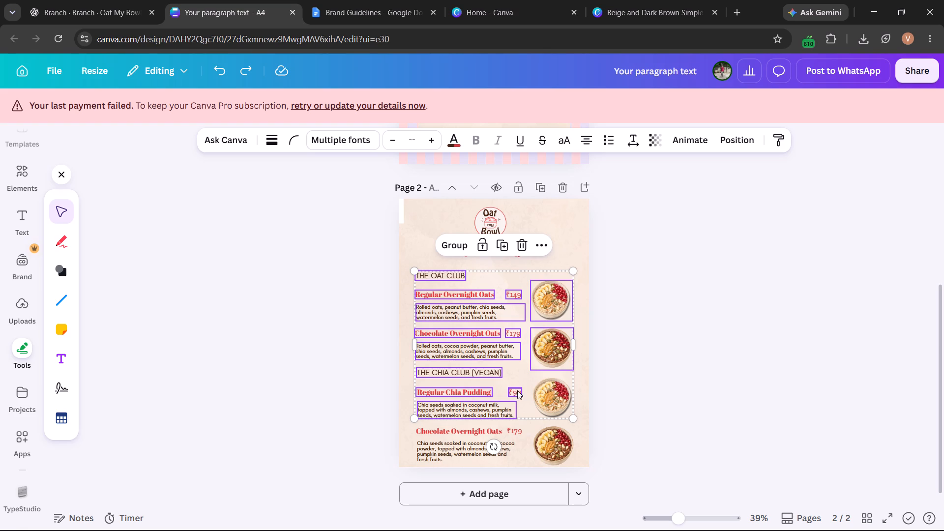
shift+click(518, 390)
shift+click(547, 392)
shift+click(481, 431)
shift+click(475, 449)
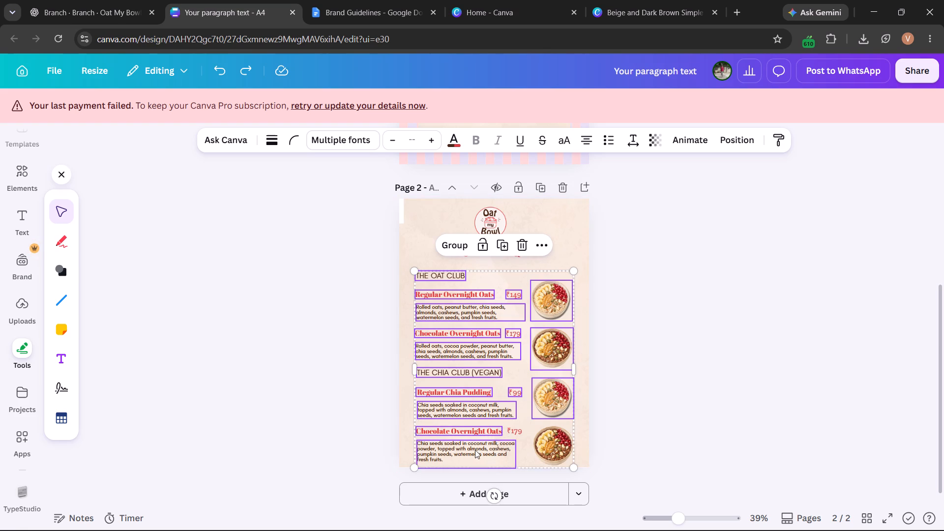
shift+click(516, 428)
shift+click(551, 445)
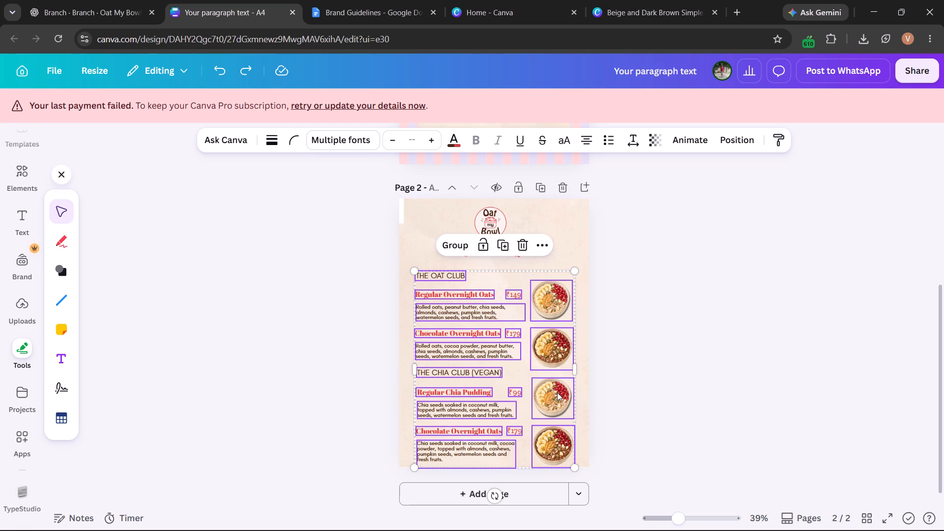
drag(556, 398, 554, 394)
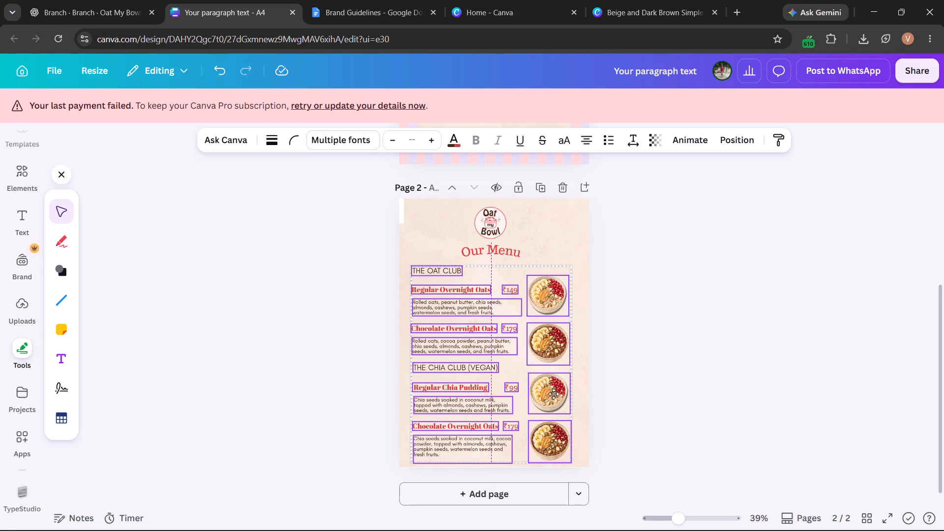
drag(554, 394, 555, 394)
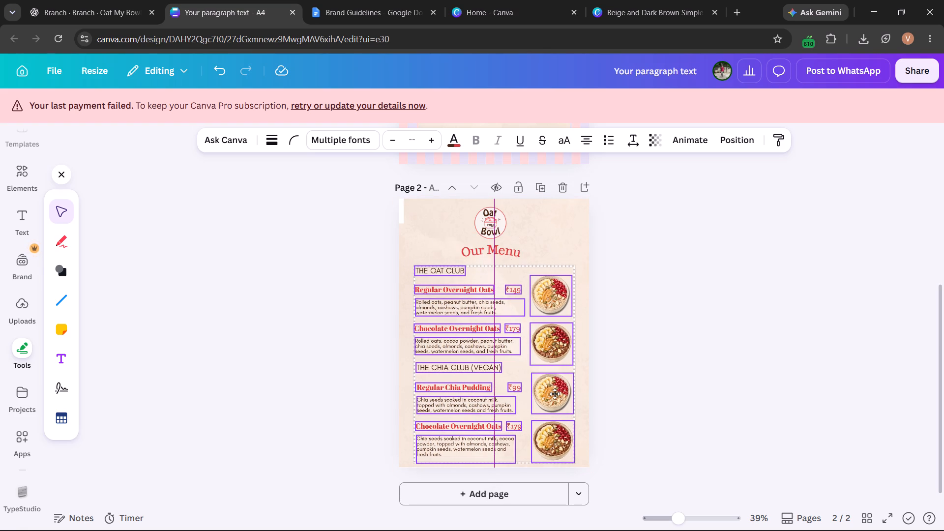
drag(555, 394, 555, 393)
click(555, 393)
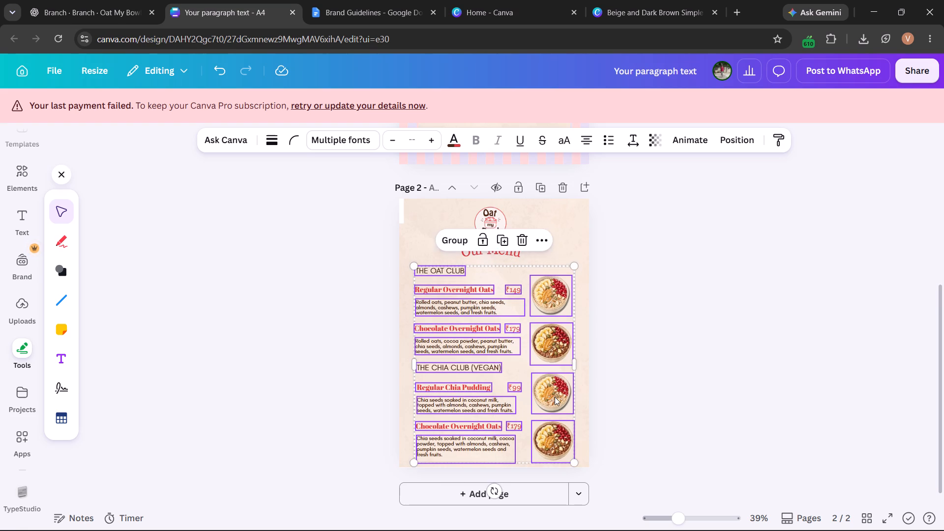
click(616, 401)
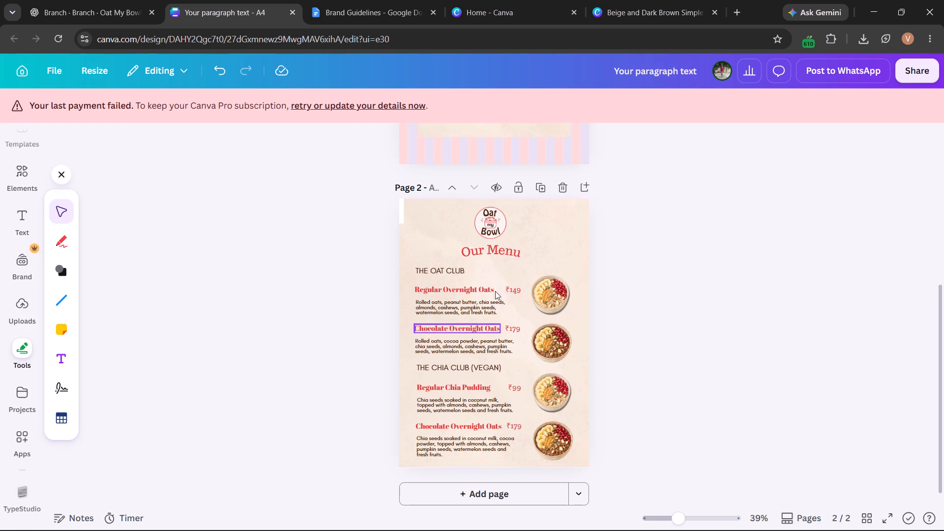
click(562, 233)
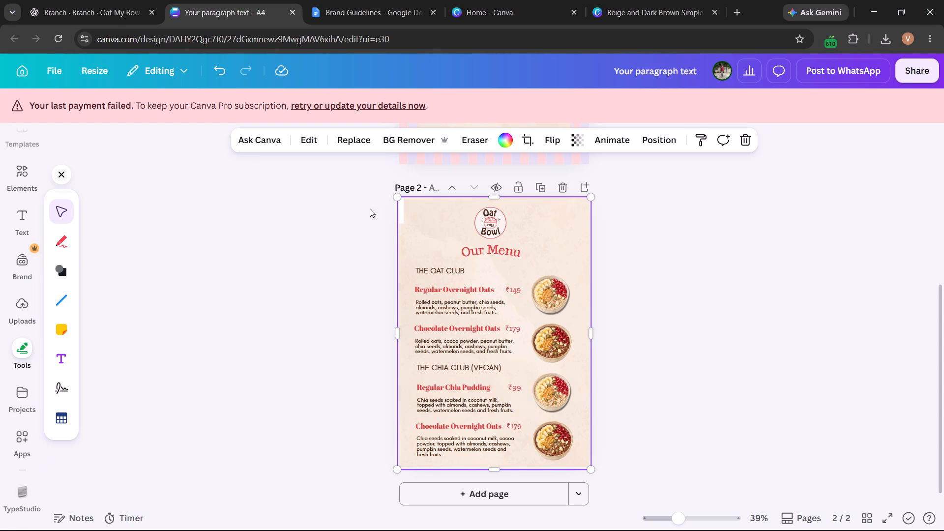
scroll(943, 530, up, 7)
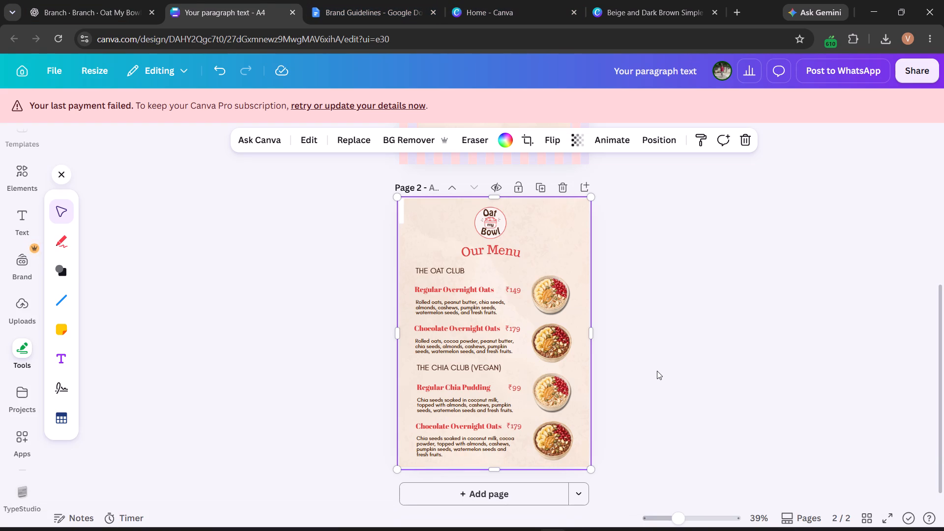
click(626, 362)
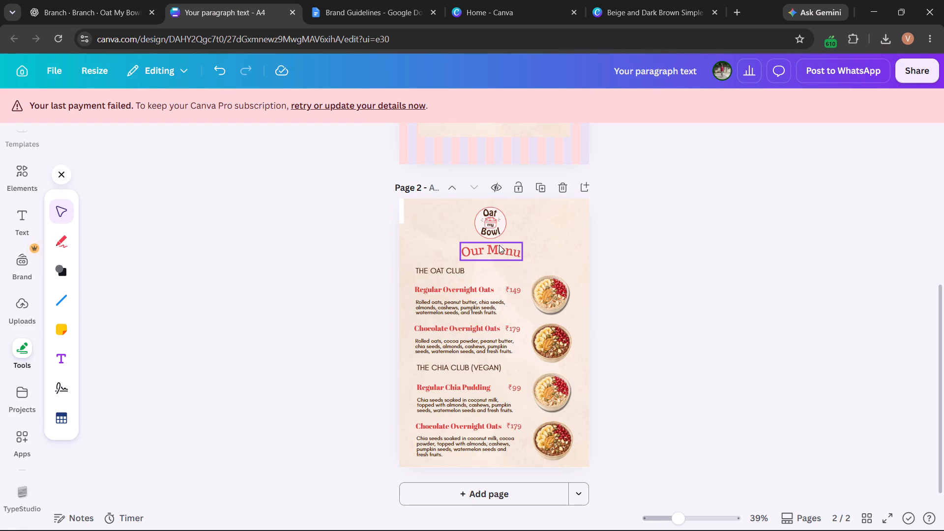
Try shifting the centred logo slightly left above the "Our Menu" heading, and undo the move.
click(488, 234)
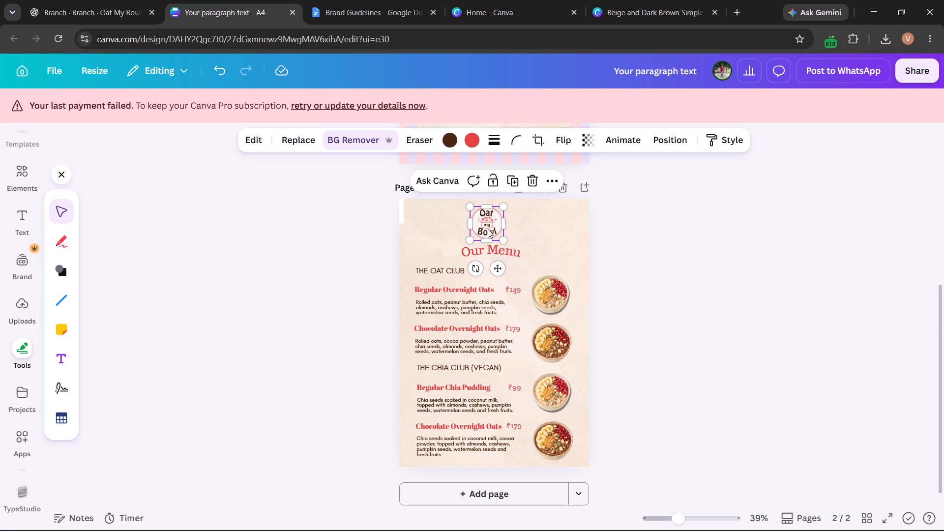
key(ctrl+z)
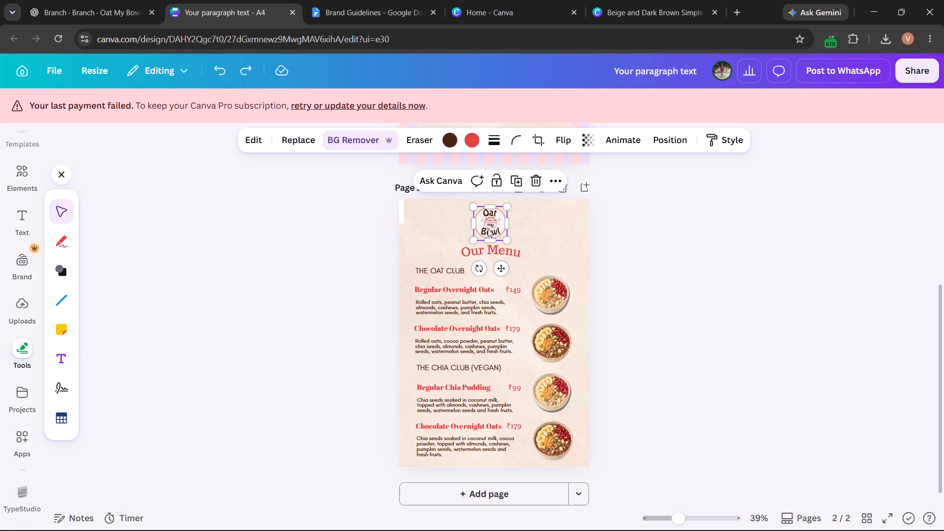
Delete the stray white graphic overlapping the upper-left edge of page 2.
click(401, 219)
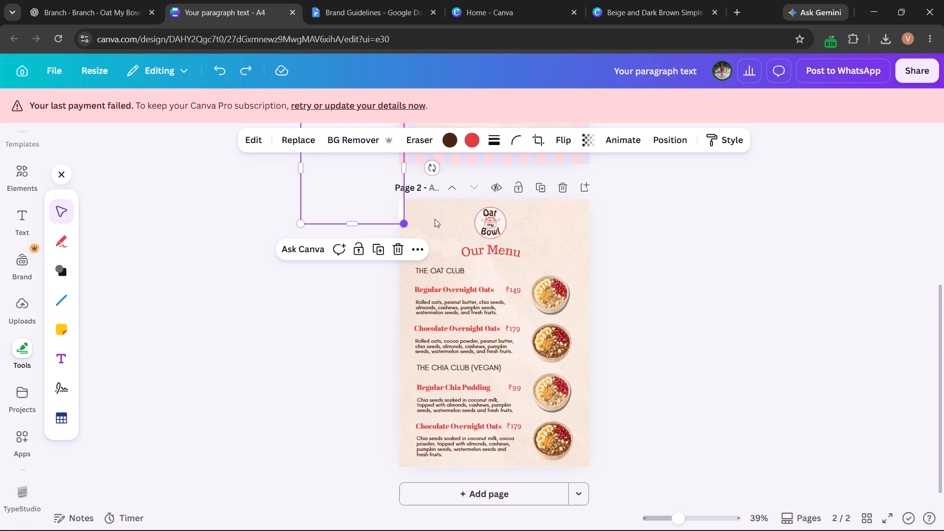
key(Delete)
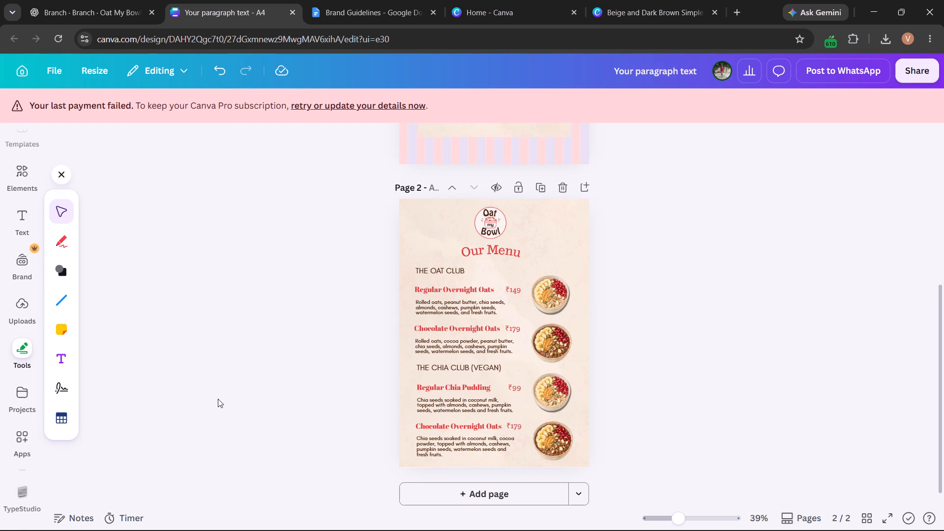
Search the graphics elements for "cute elements" and browse the results for menu decorations.
click(18, 166)
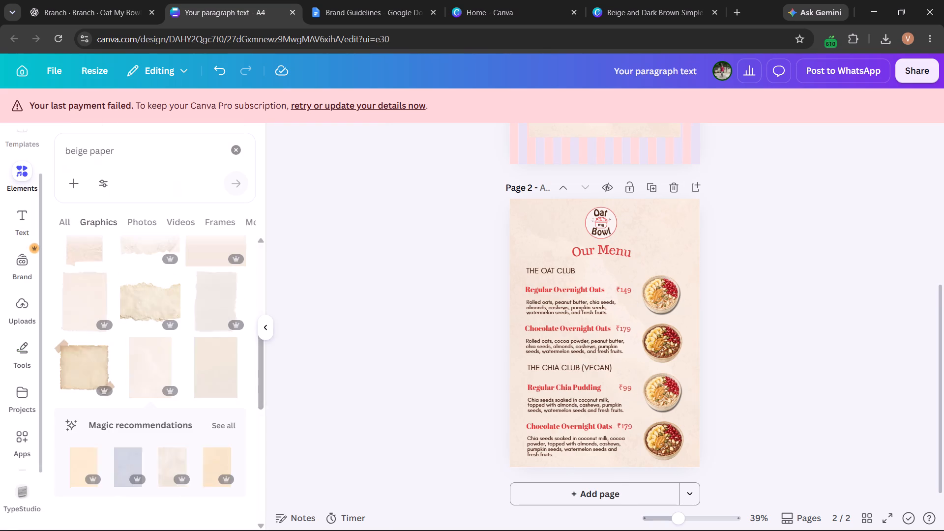
triple_click(156, 150)
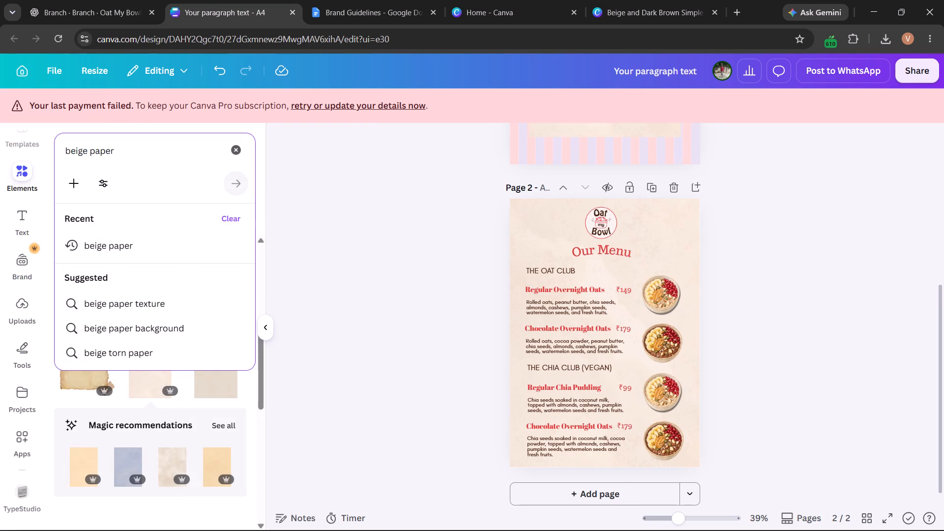
key(ctrl+a)
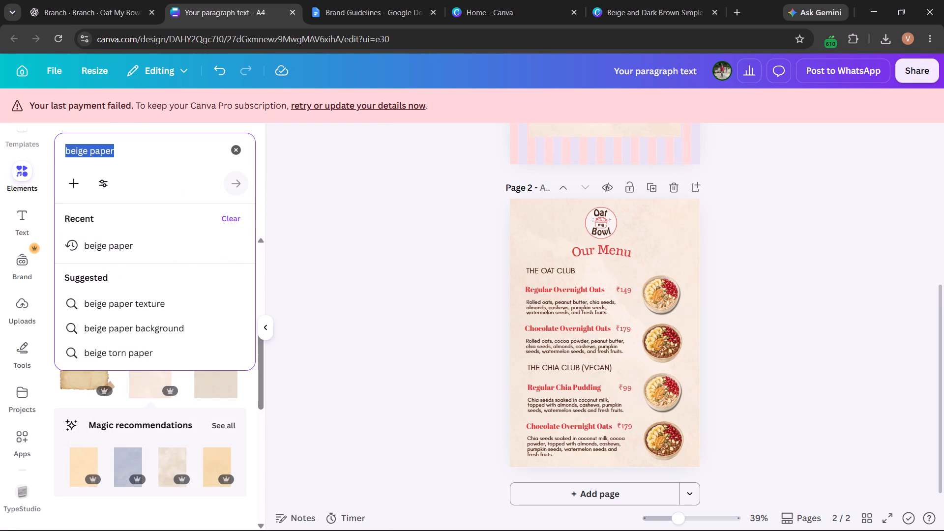
text(cute elements)
key(Return)
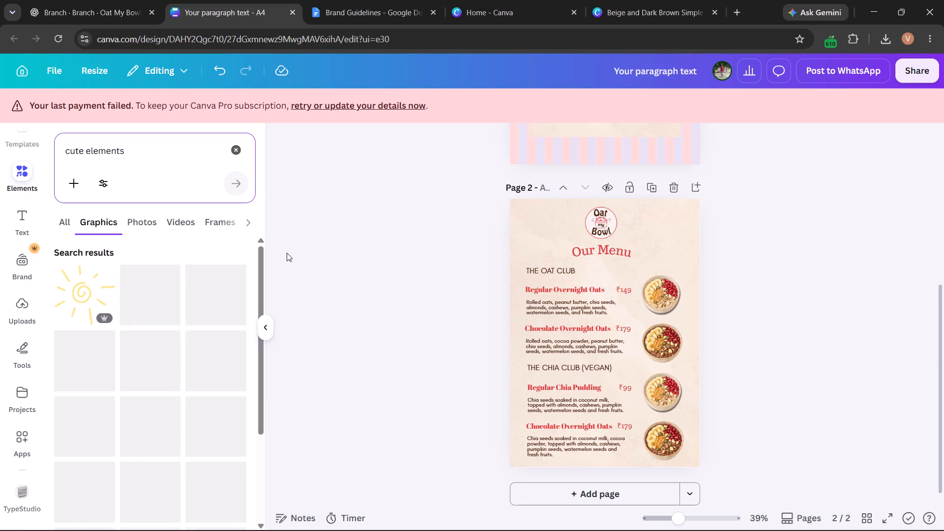
scroll(197, 331, down, 1)
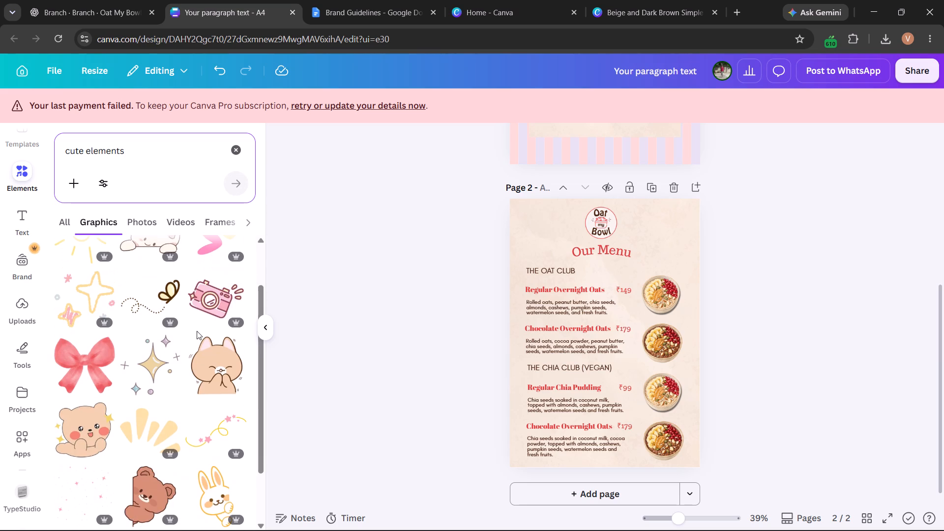
Open a new browser tab and begin entering an address or search starting with "pi".
click(738, 18)
text(pi)
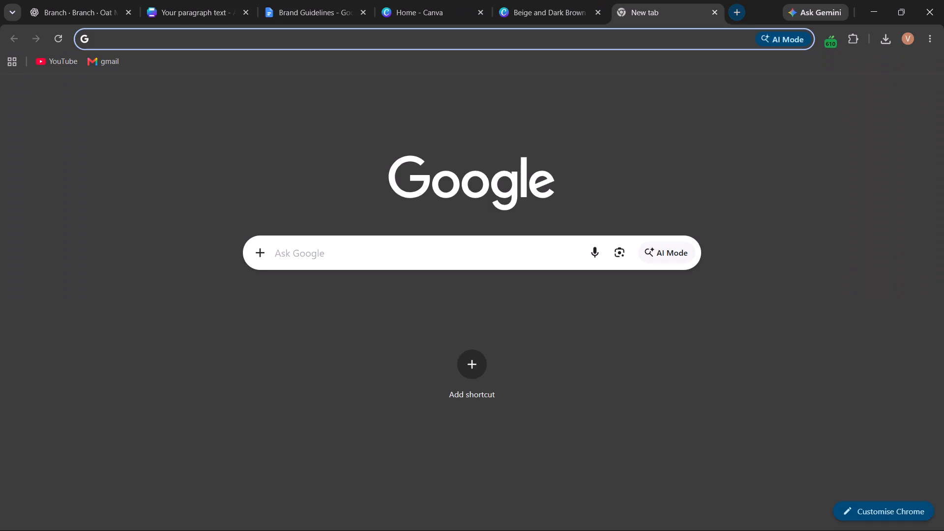
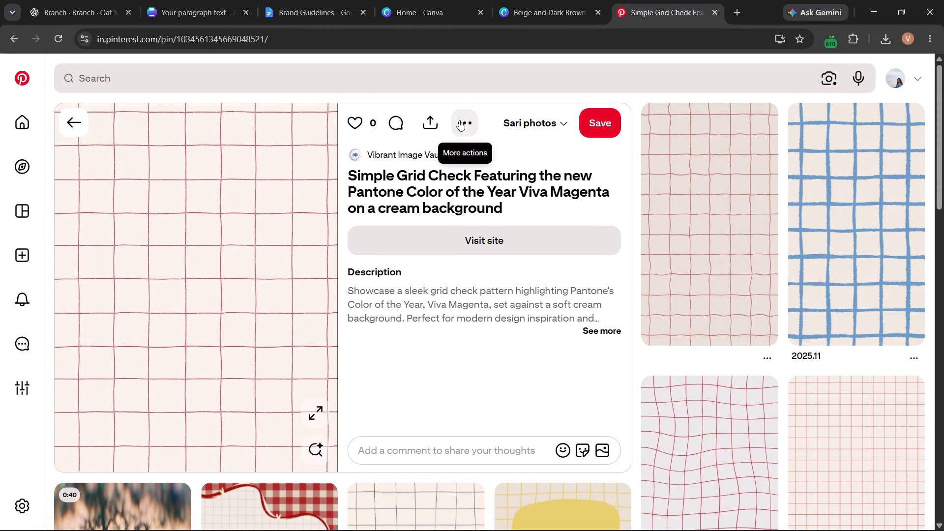
Download the magenta-on-cream grid check pattern image from its Pinterest pin.
click(442, 156)
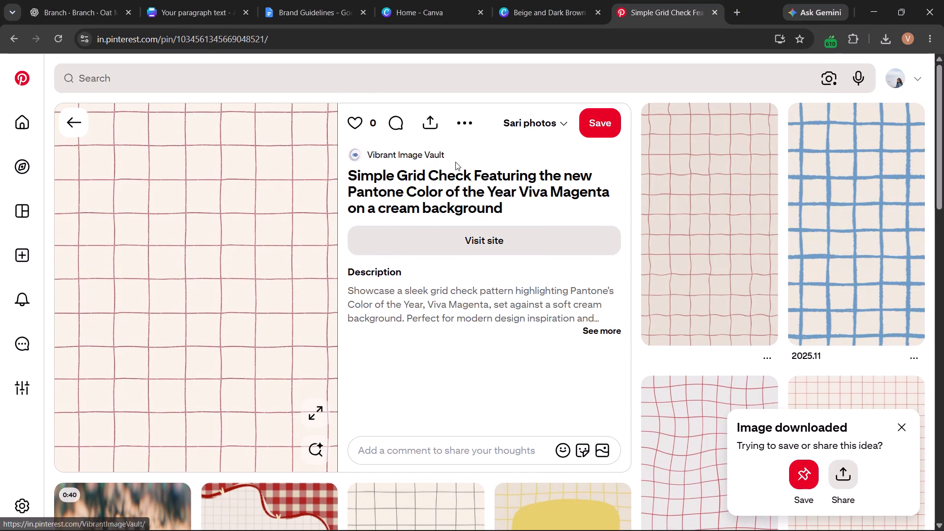
Browse the related patterns to the pink gingham pin titled "Pinky" and download its image.
click(678, 225)
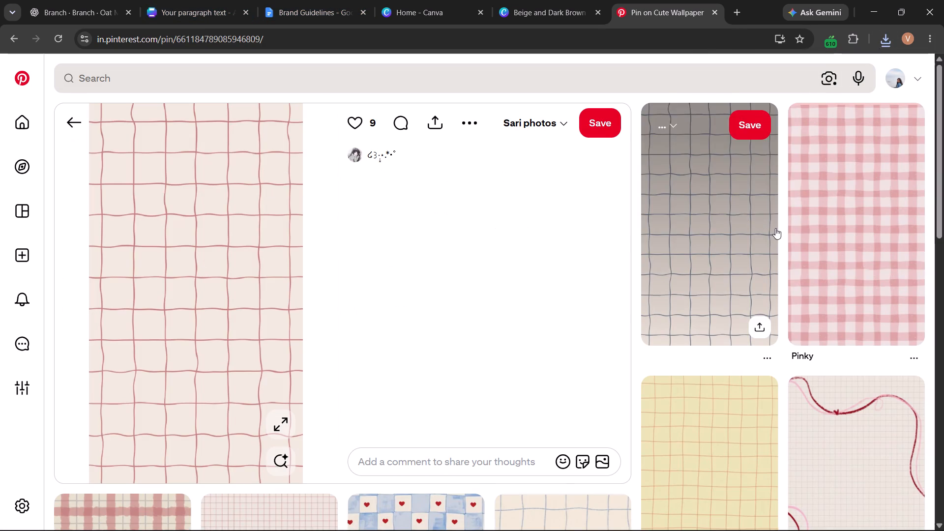
click(843, 259)
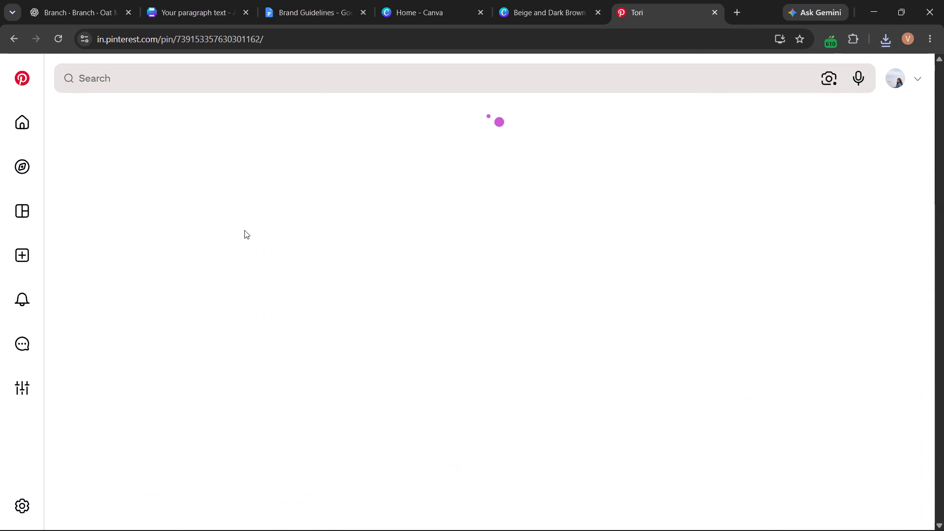
click(473, 122)
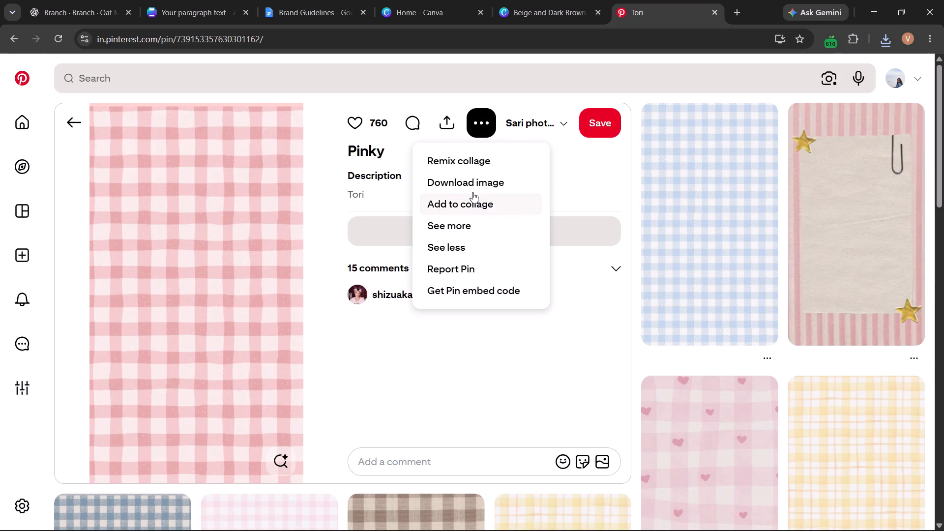
click(472, 191)
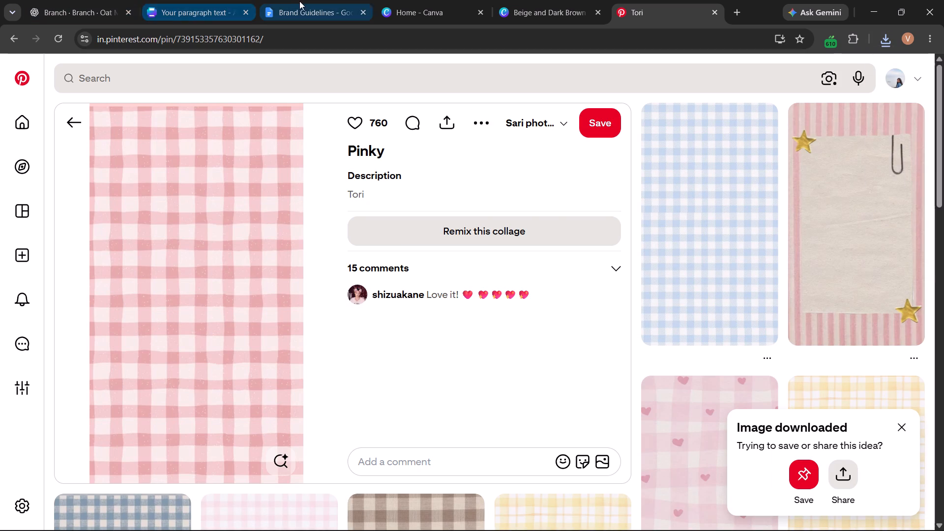
Switch back to the Canva menu design and duplicate page 2.
click(302, 2)
click(186, 10)
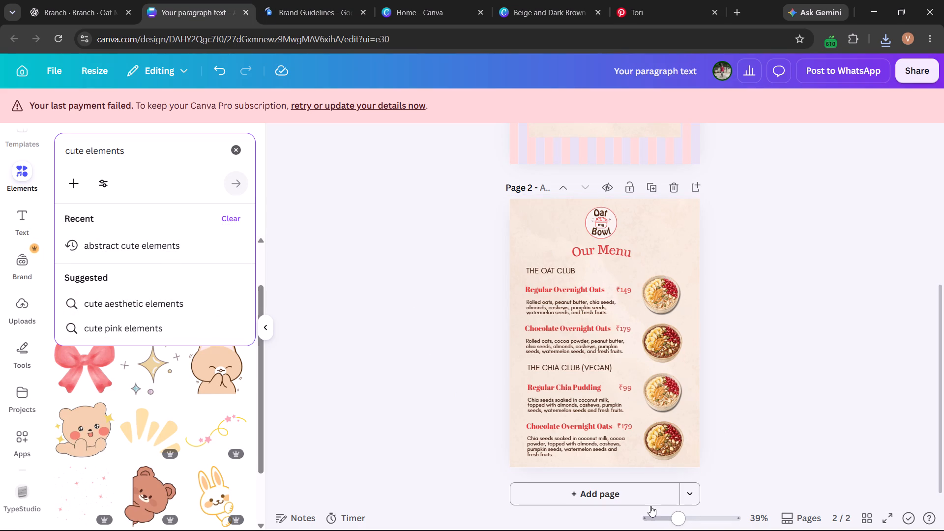
click(647, 184)
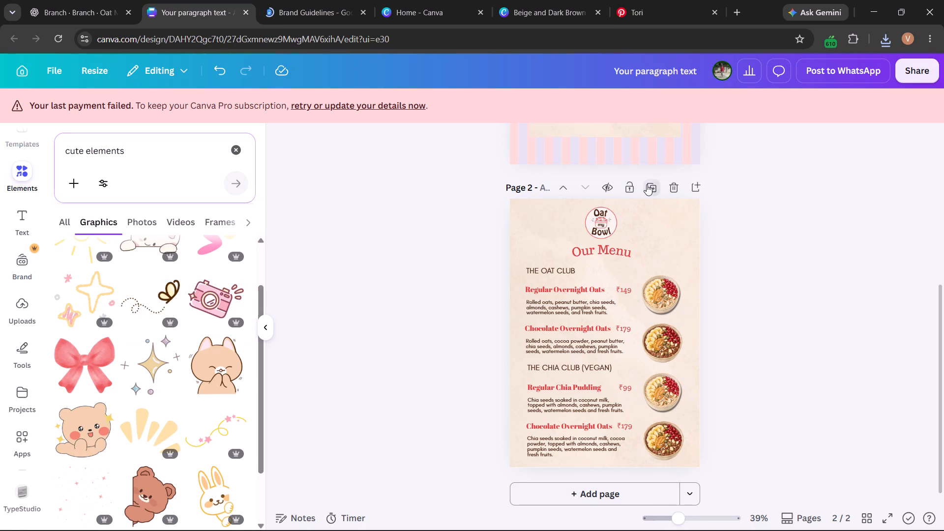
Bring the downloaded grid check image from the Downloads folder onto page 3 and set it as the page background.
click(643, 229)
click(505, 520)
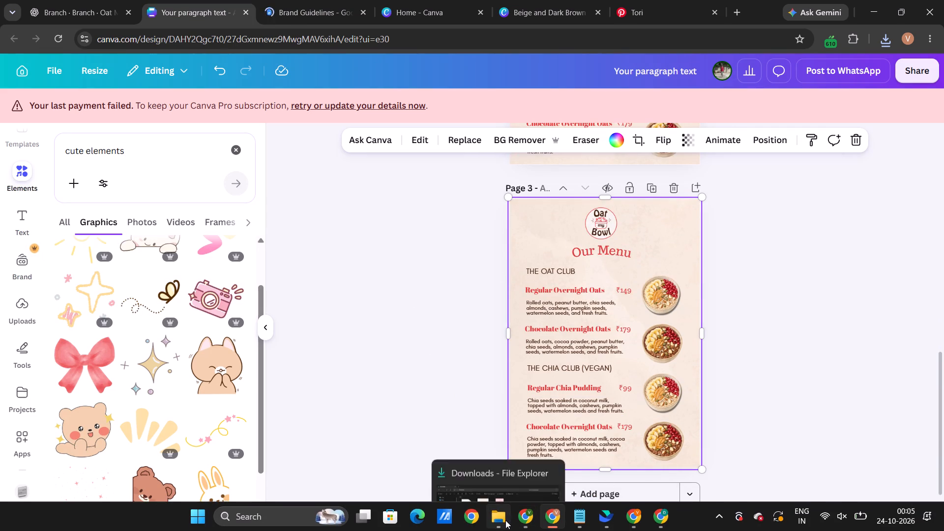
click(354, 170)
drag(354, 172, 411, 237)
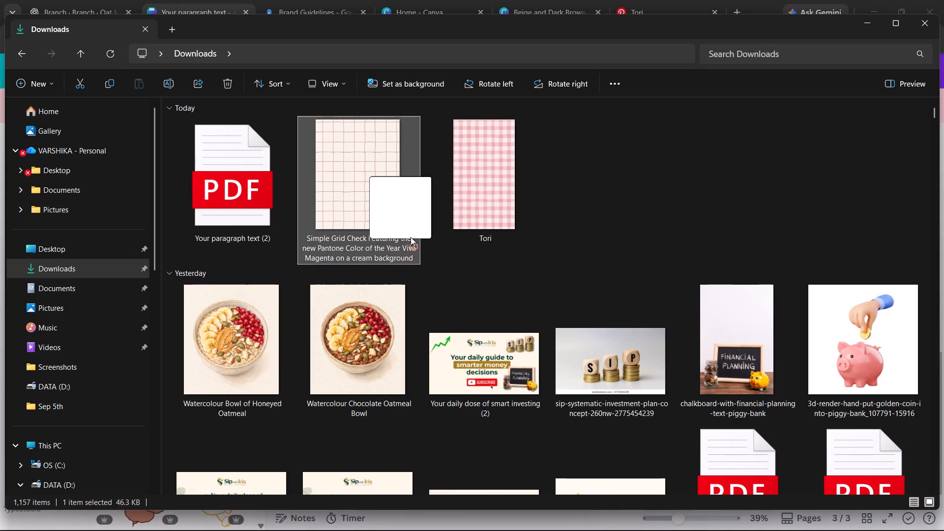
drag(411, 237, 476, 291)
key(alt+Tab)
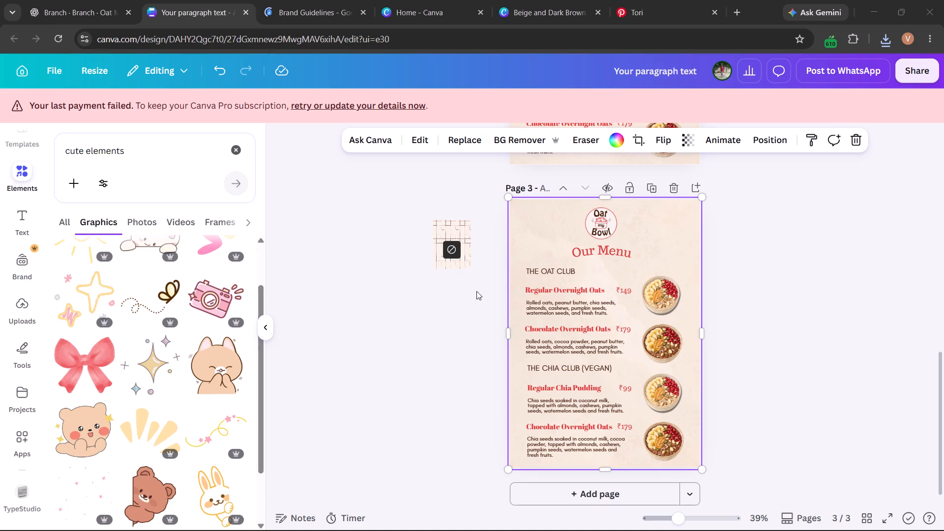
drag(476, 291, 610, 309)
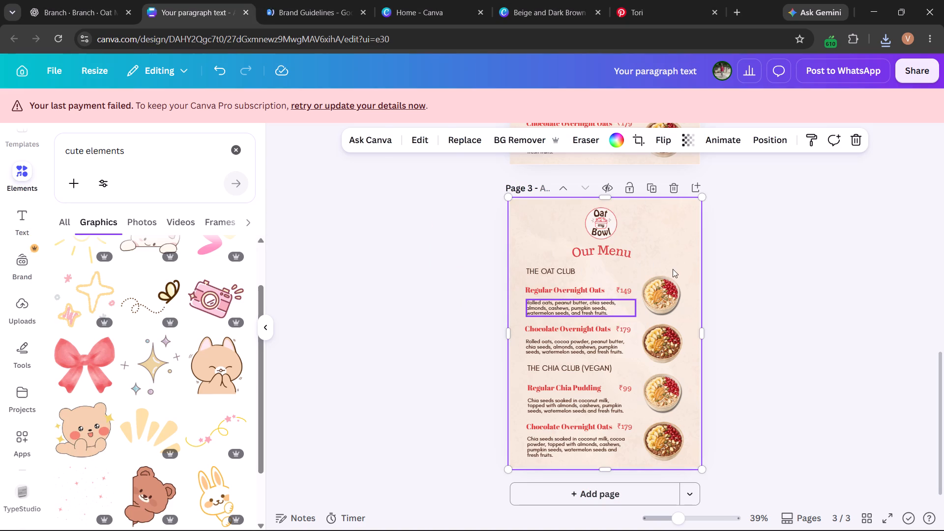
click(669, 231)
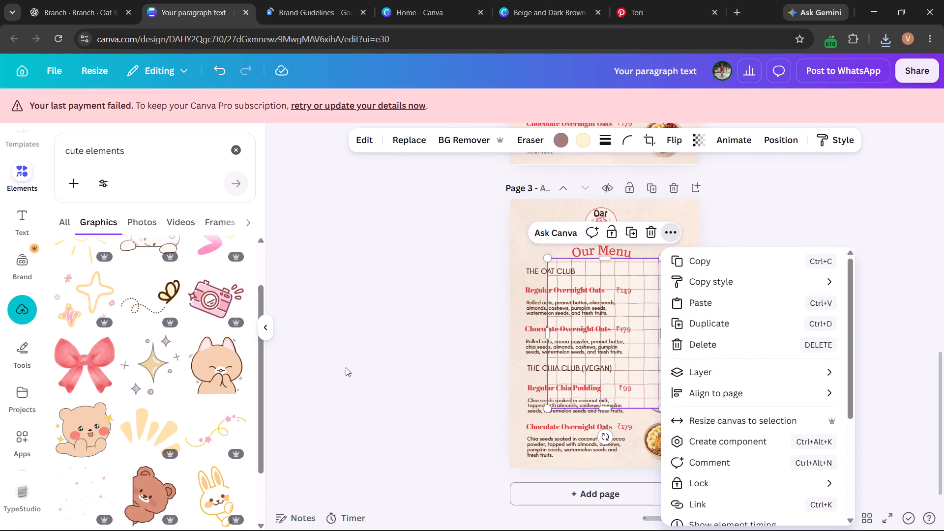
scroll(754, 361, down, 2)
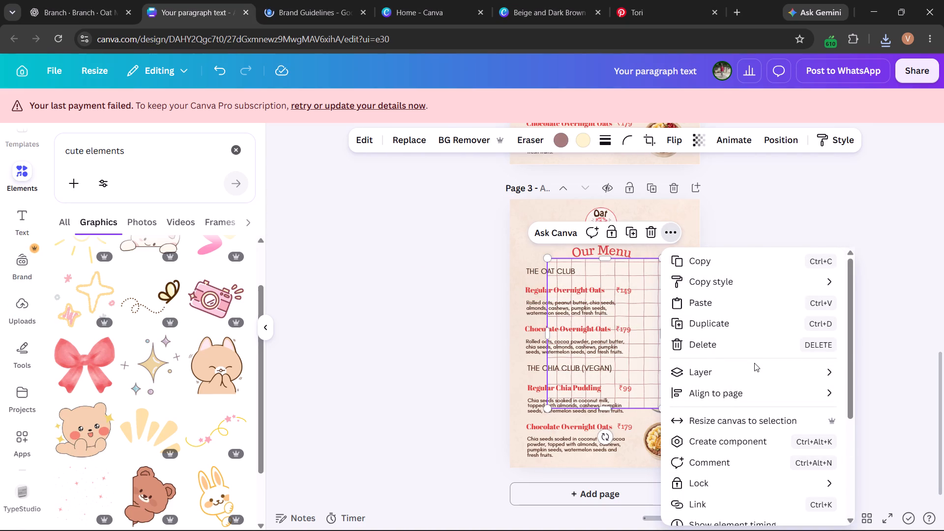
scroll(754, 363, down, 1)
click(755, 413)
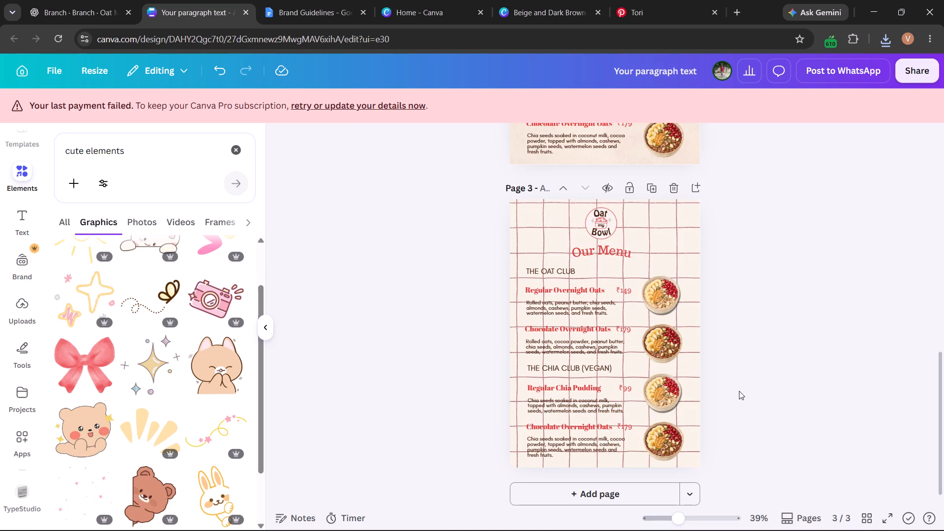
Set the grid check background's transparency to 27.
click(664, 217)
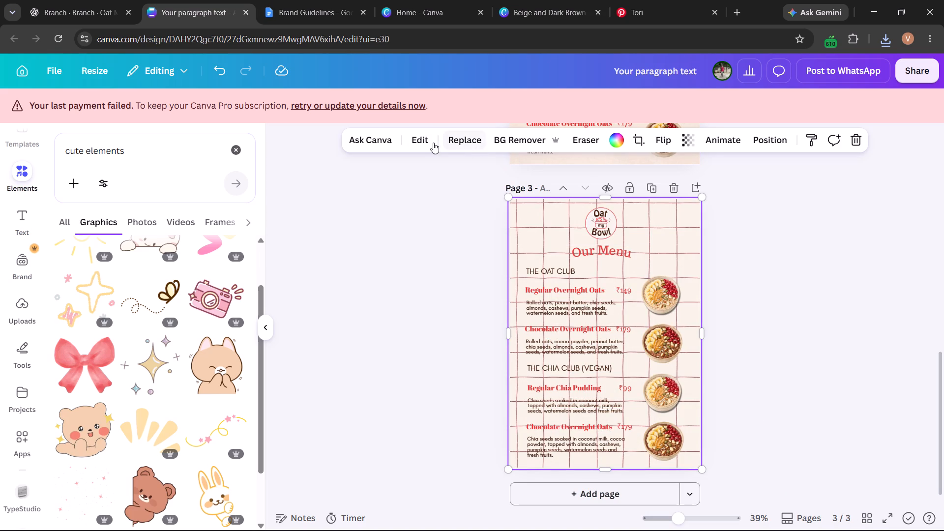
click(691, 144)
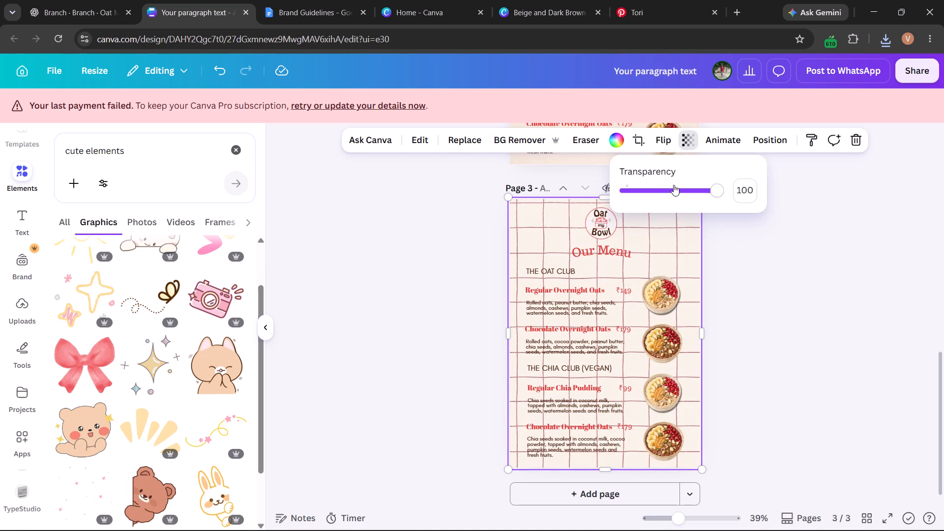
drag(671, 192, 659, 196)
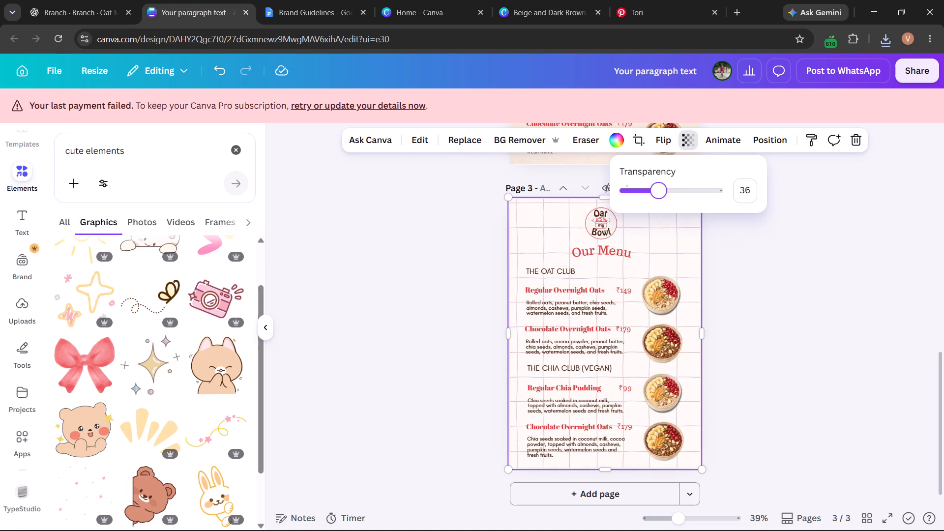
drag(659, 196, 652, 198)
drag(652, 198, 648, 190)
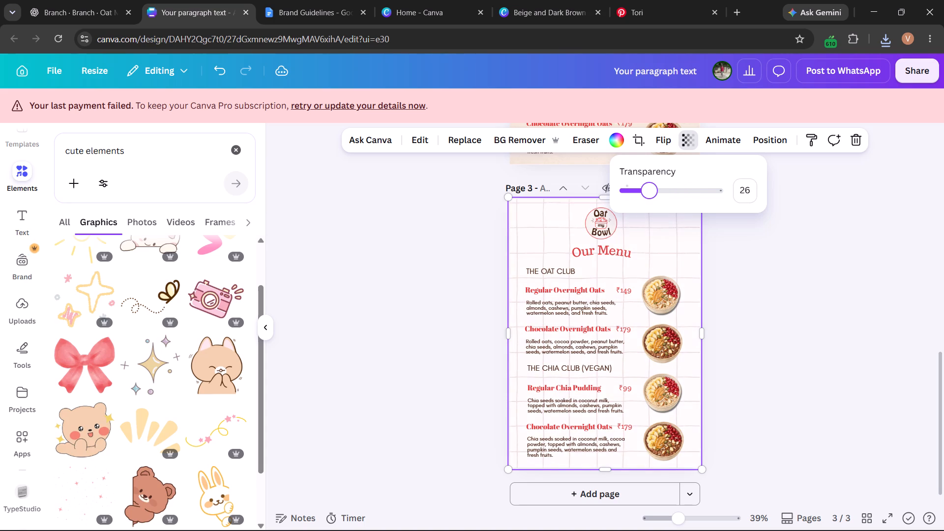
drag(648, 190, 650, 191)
Bring the downloaded pink gingham image "Tori" from the Downloads folder onto page 3 and set it as the page background.
click(485, 515)
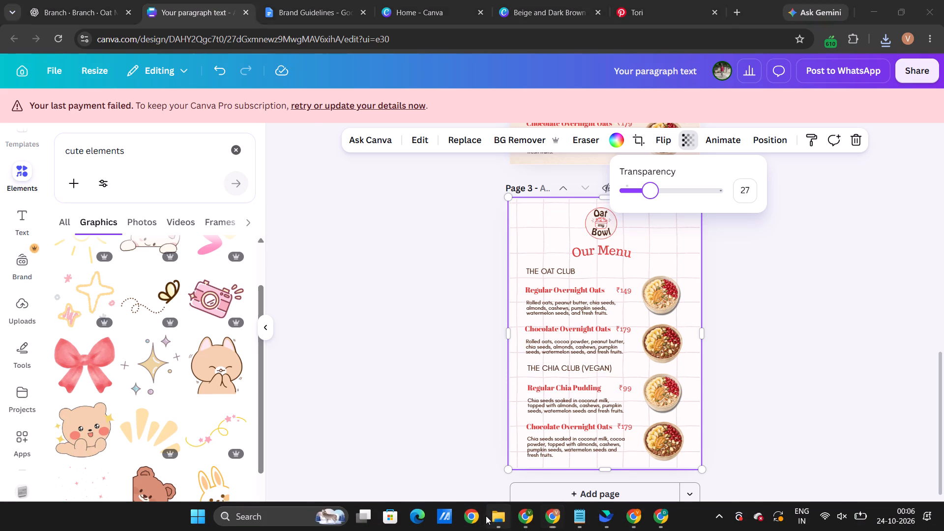
click(493, 145)
drag(493, 145, 541, 216)
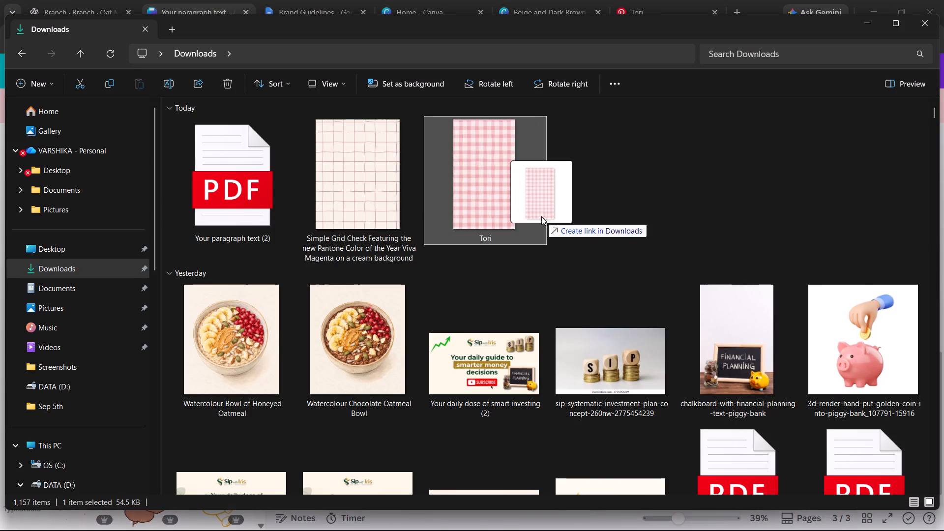
drag(541, 216, 606, 327)
key(alt+Tab)
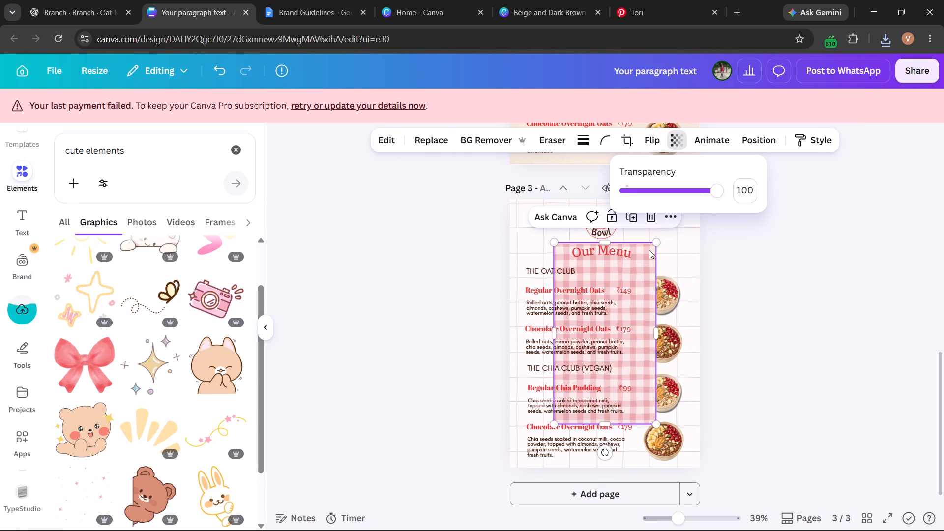
click(671, 217)
scroll(722, 400, down, 2)
click(726, 438)
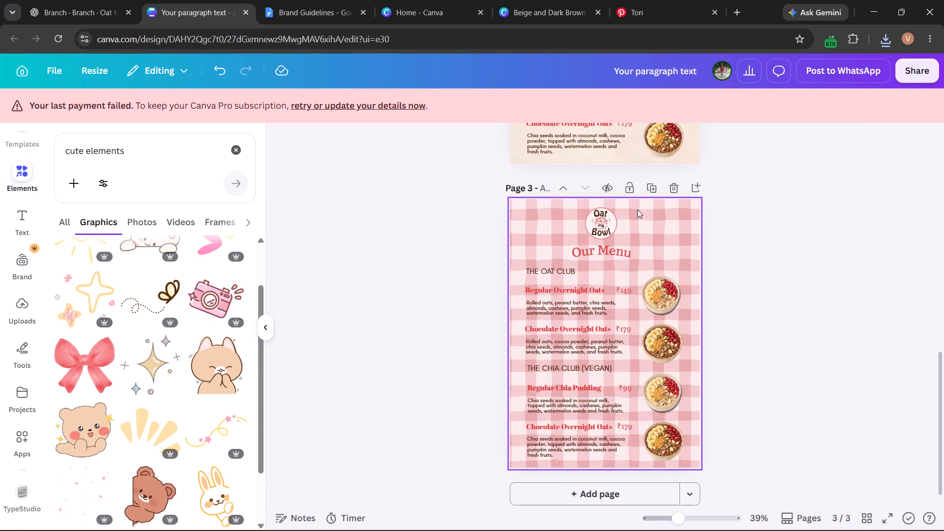
Fade the pink gingham background by lowering its transparency value to slightly under 36.
click(638, 209)
click(690, 134)
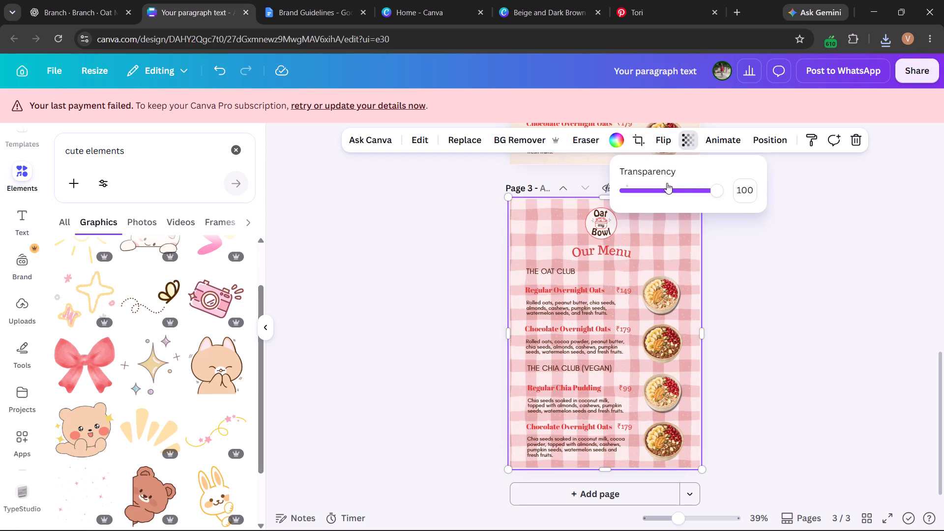
drag(662, 190, 658, 194)
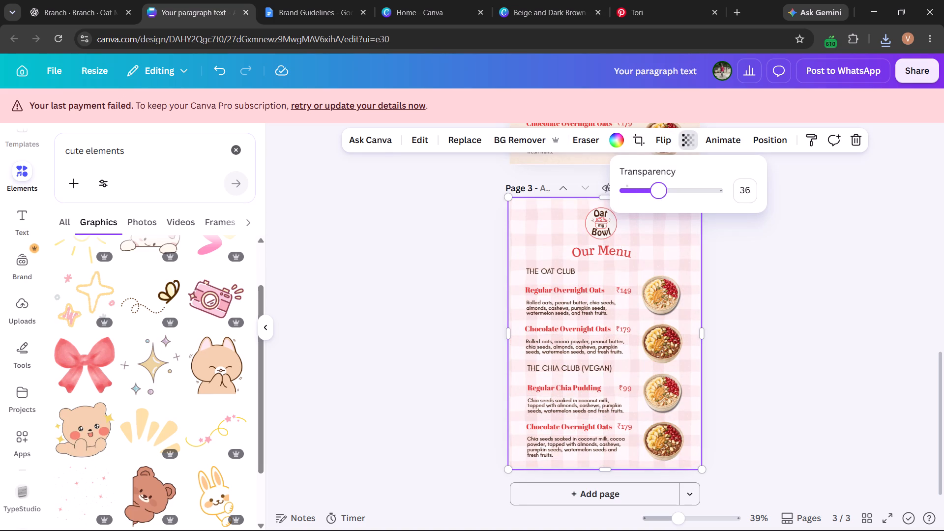
drag(658, 194, 653, 193)
click(744, 278)
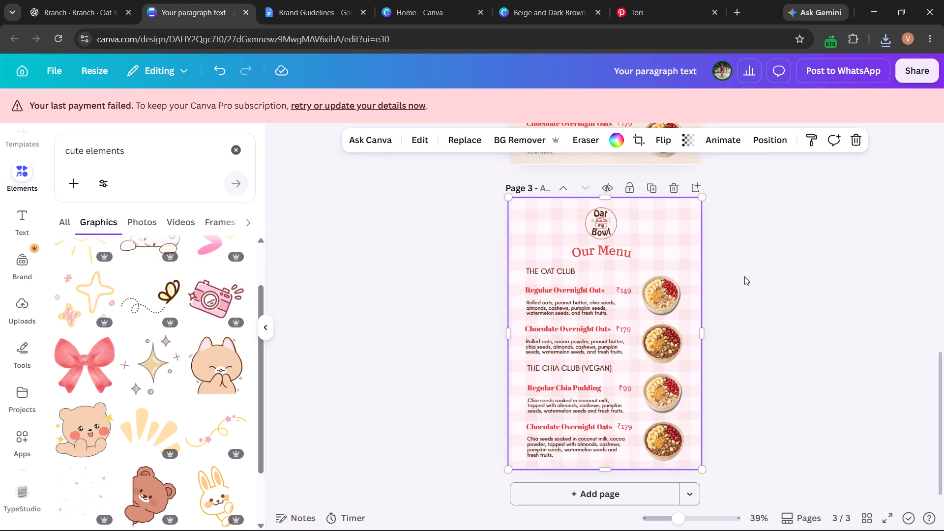
click(744, 276)
Move the Oat My Bowl logo on page 3 from the centre to the page's upper-left corner, above "THE OAT CLUB".
drag(607, 233, 607, 233)
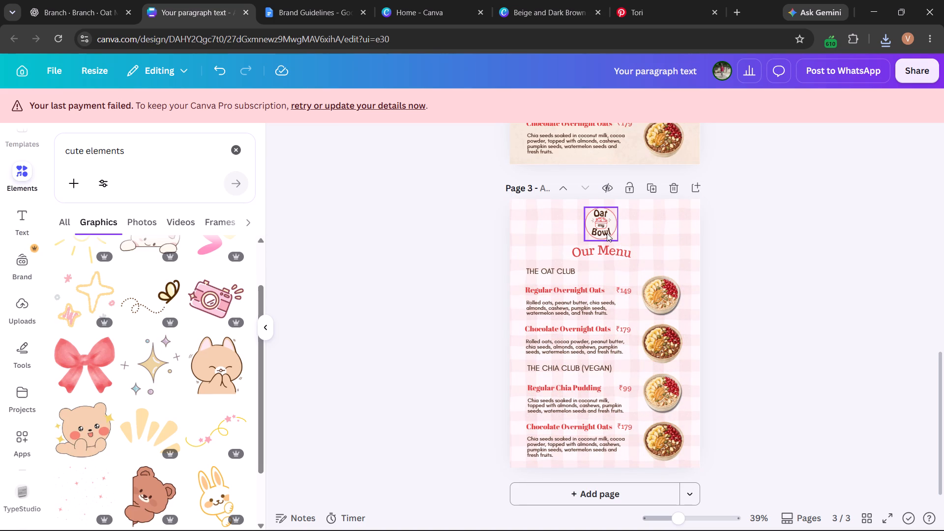
drag(607, 233, 554, 234)
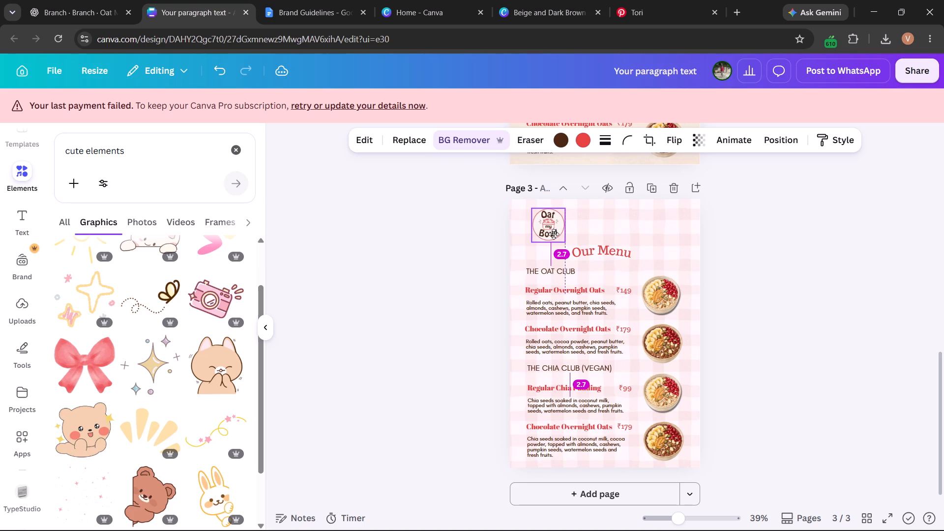
drag(554, 234, 551, 234)
Move the "Our Menu" heading up beside the logo and enlarge its text to size 41.3.
drag(611, 251, 612, 241)
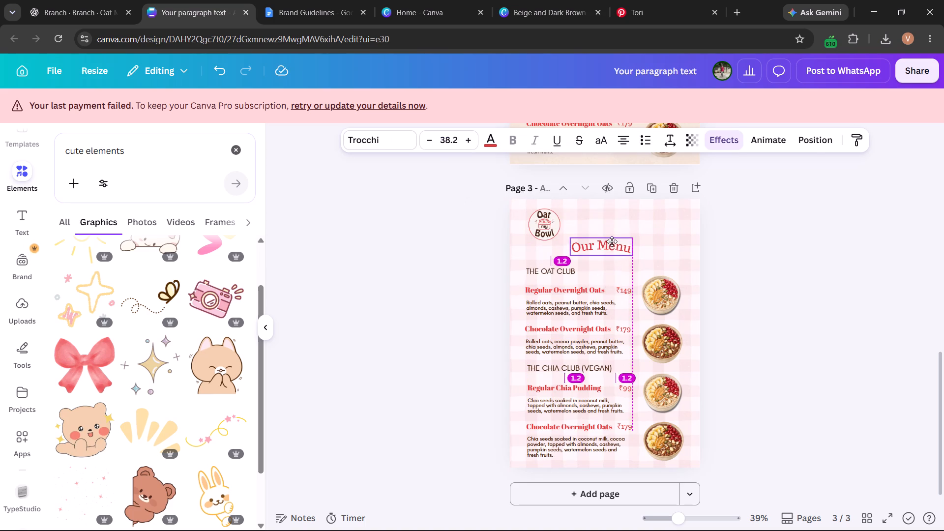
drag(612, 241, 614, 224)
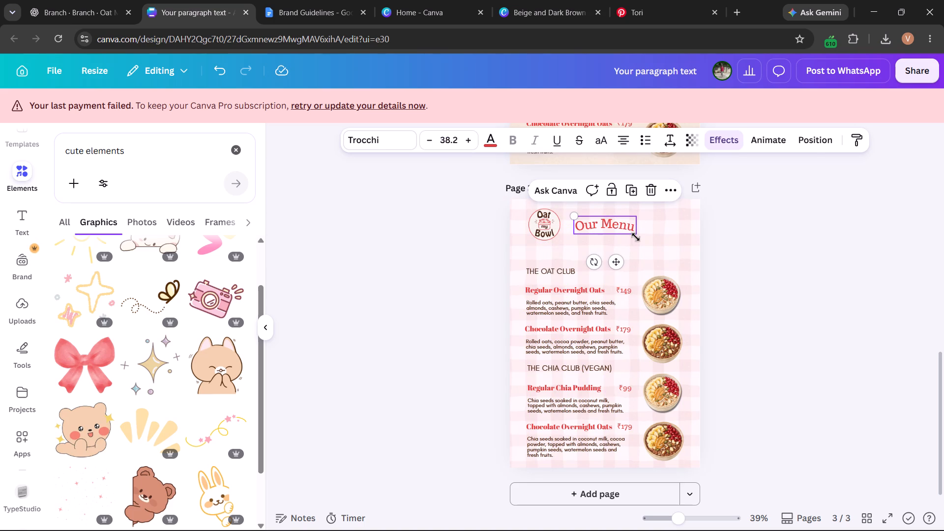
click(636, 237)
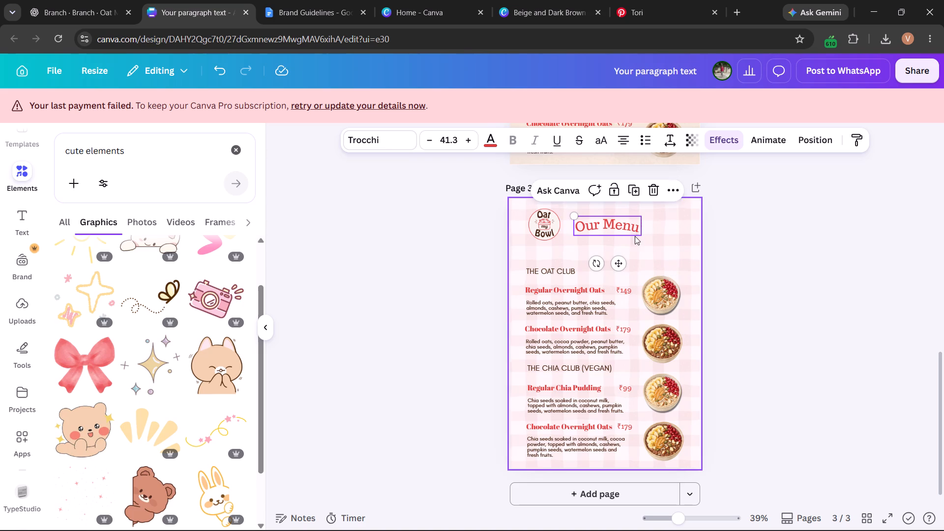
Enlarge the Oat My Bowl logo slightly, keeping it clear of the "Our Menu" heading.
click(549, 236)
drag(560, 241, 562, 242)
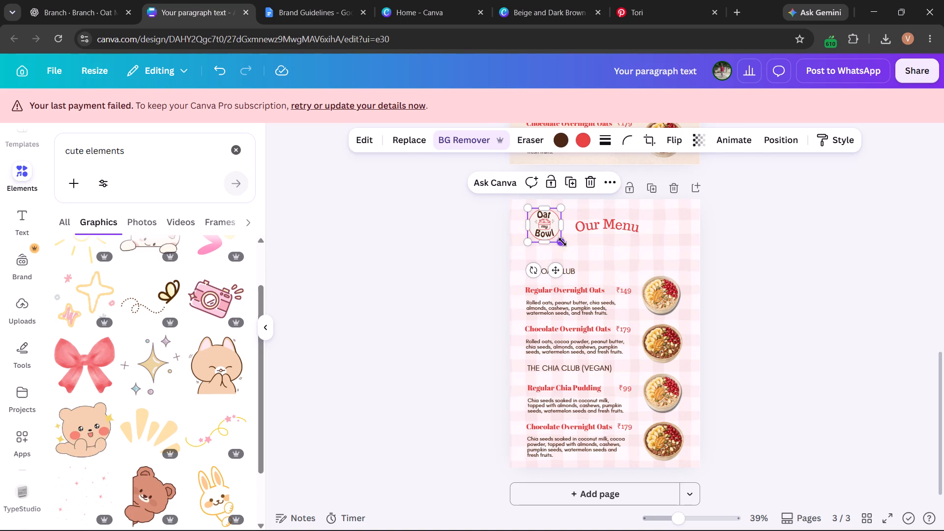
drag(562, 242, 569, 249)
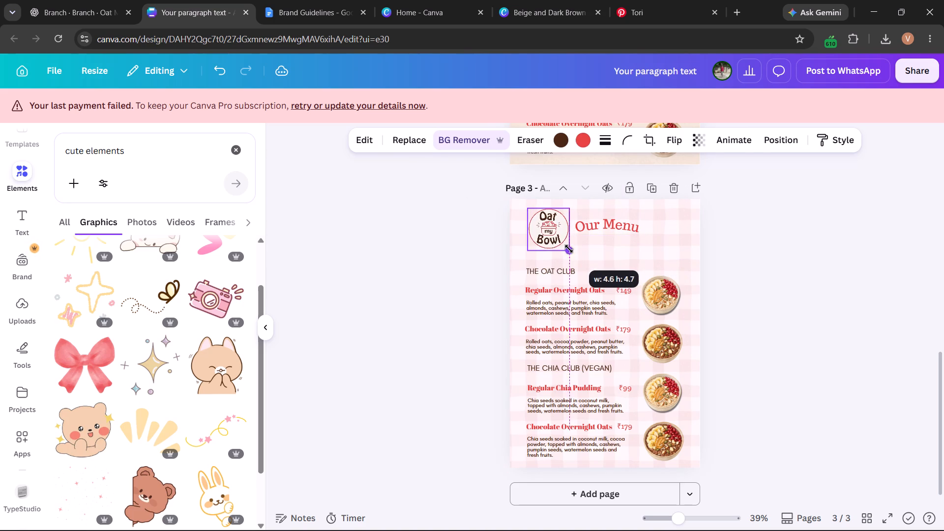
drag(569, 249, 565, 246)
Enlarge the "Our Menu" heading beside the logo to slightly over size 43.
click(603, 230)
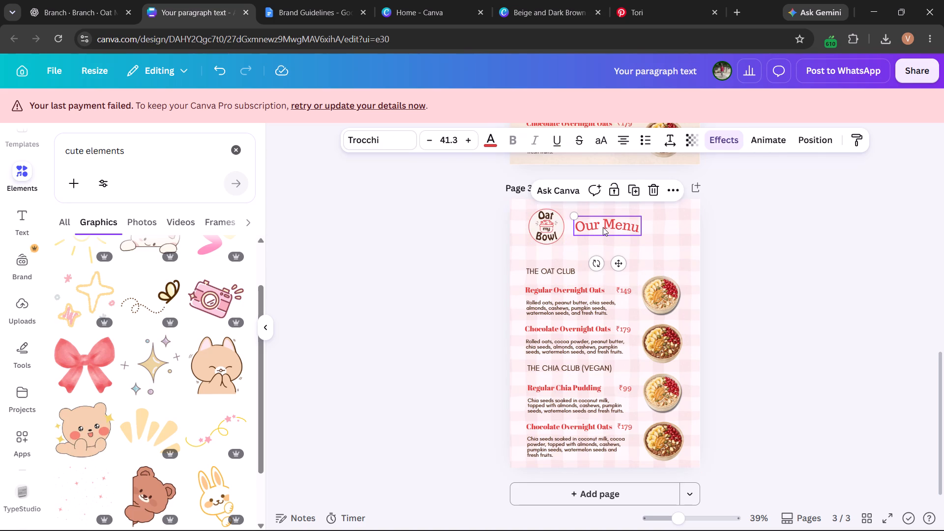
drag(642, 235, 648, 236)
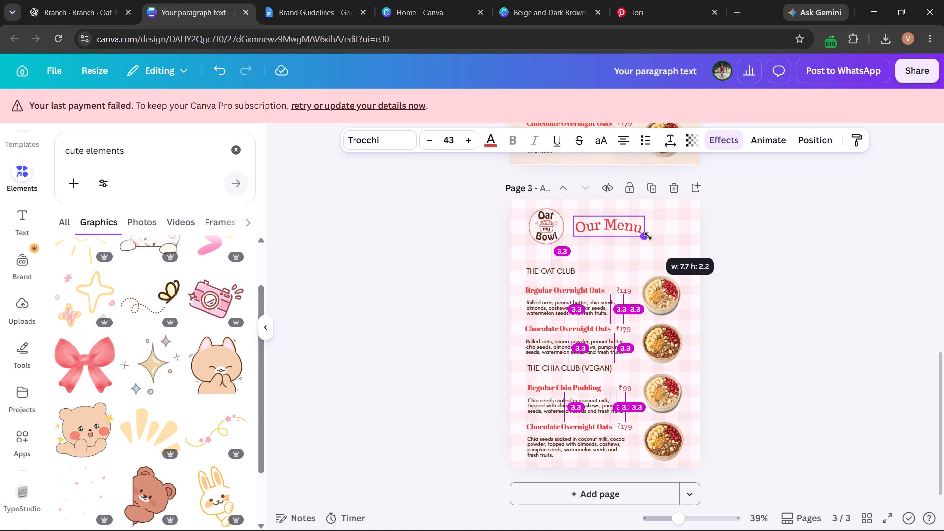
drag(648, 236, 654, 238)
Move all of page 3's section headings, item names, prices, descriptions and bowl photos up together, slightly closer to the logo and title.
click(569, 272)
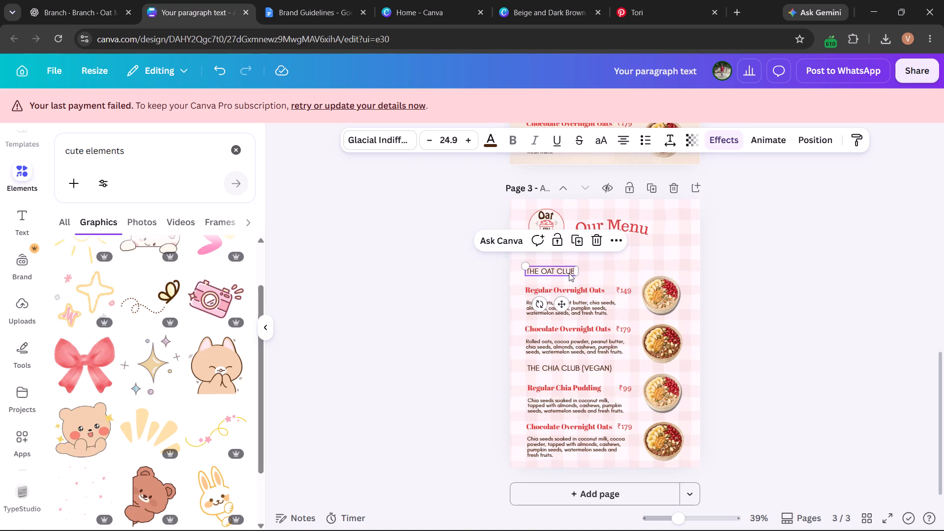
shift+click(567, 293)
shift+click(628, 285)
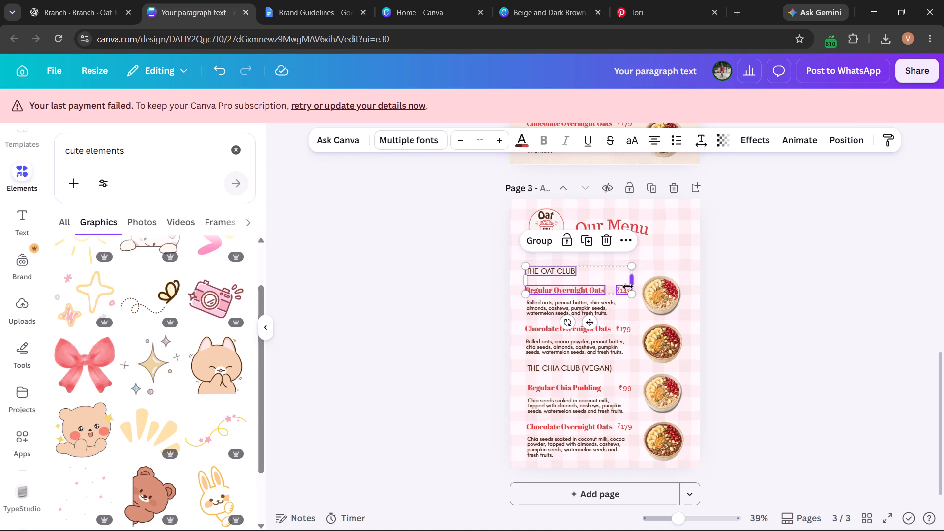
shift+click(651, 293)
shift+click(602, 311)
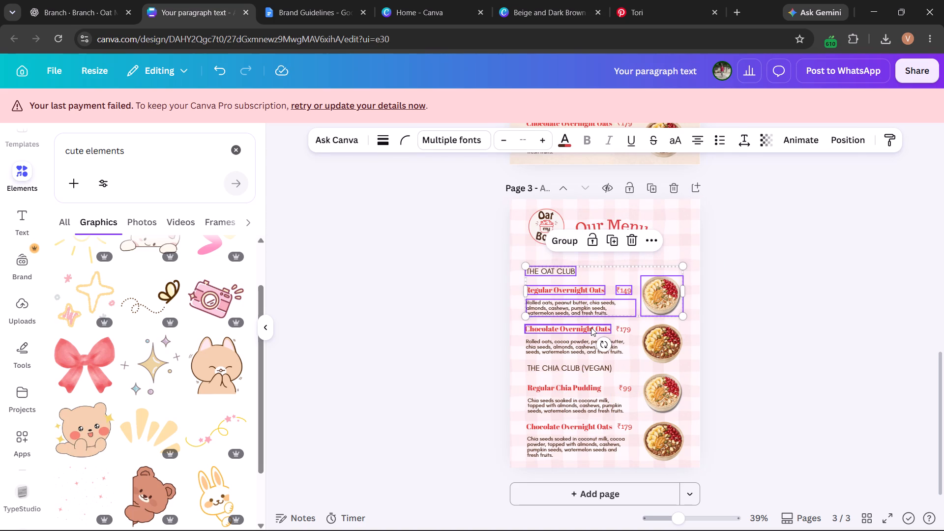
shift+click(591, 328)
shift+click(624, 328)
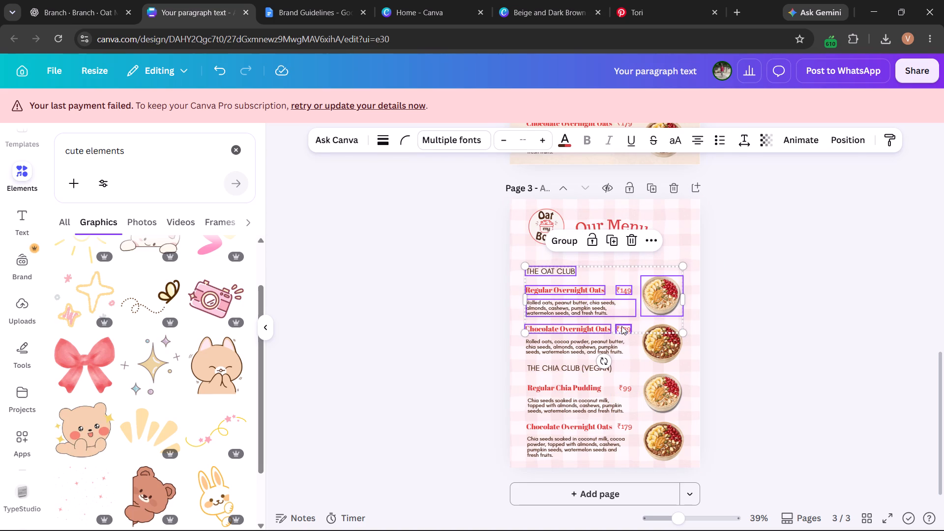
shift+click(582, 351)
shift+click(652, 337)
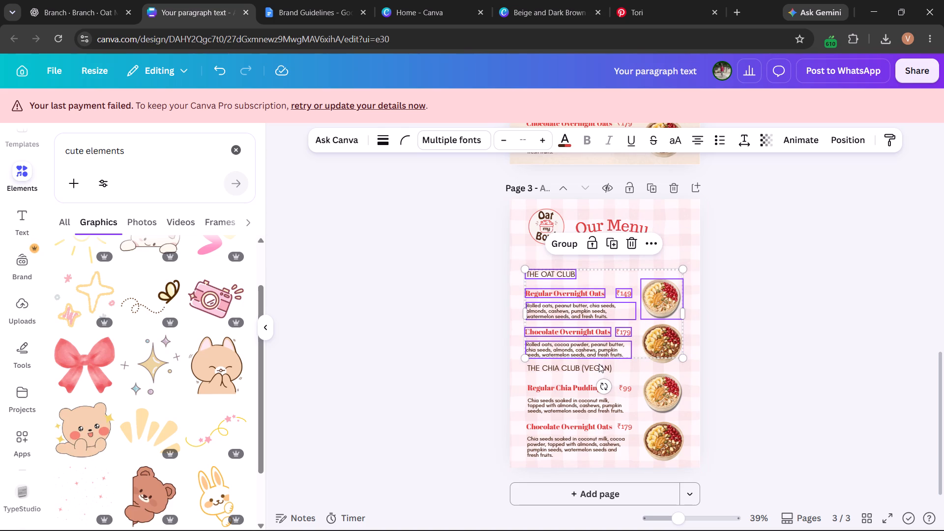
shift+click(598, 367)
shift+click(578, 388)
shift+click(573, 402)
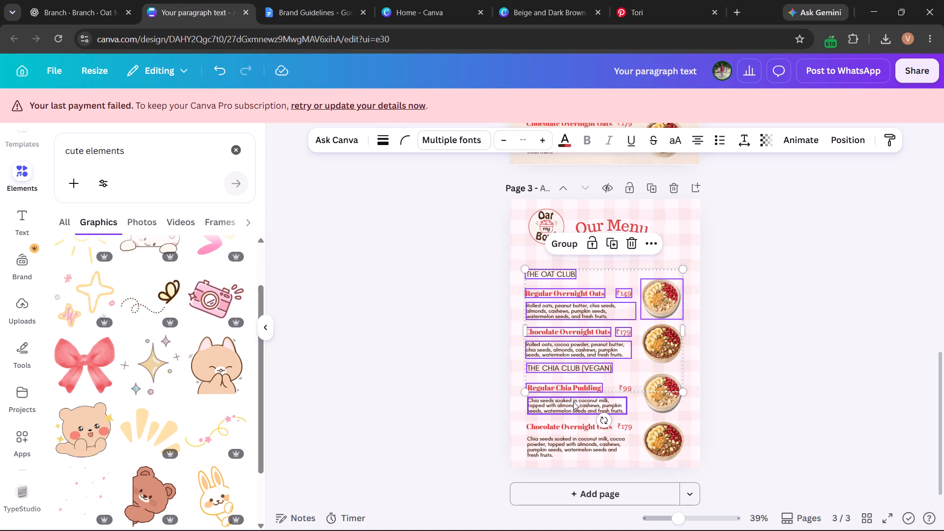
shift+click(623, 392)
shift+click(668, 392)
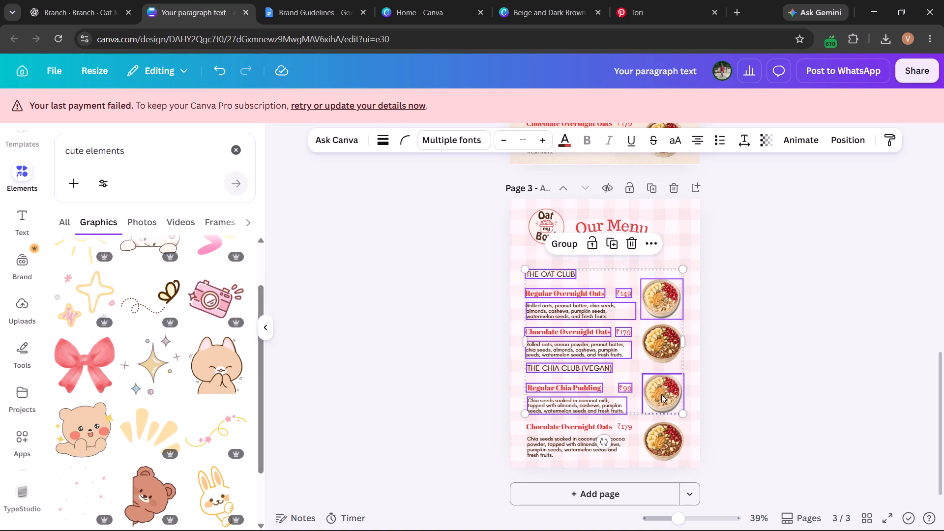
shift+click(656, 426)
shift+click(618, 427)
shift+click(590, 428)
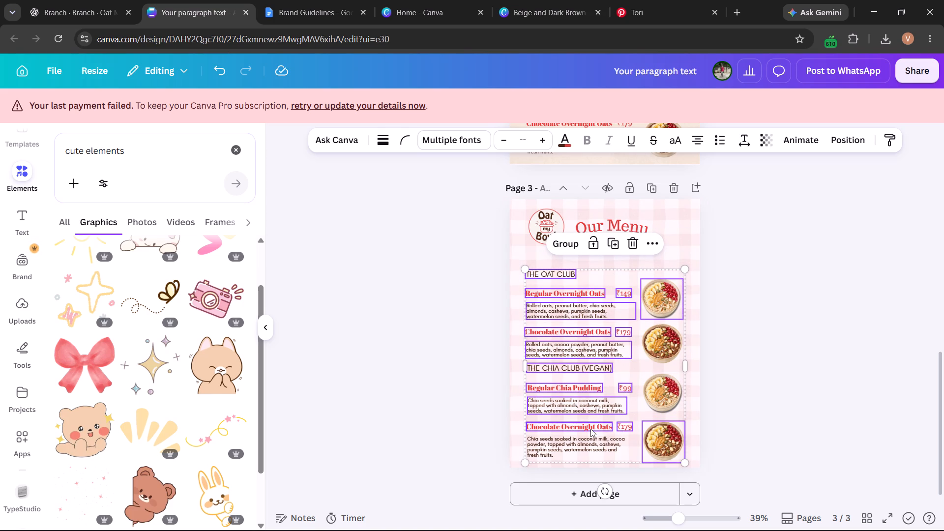
shift+click(581, 440)
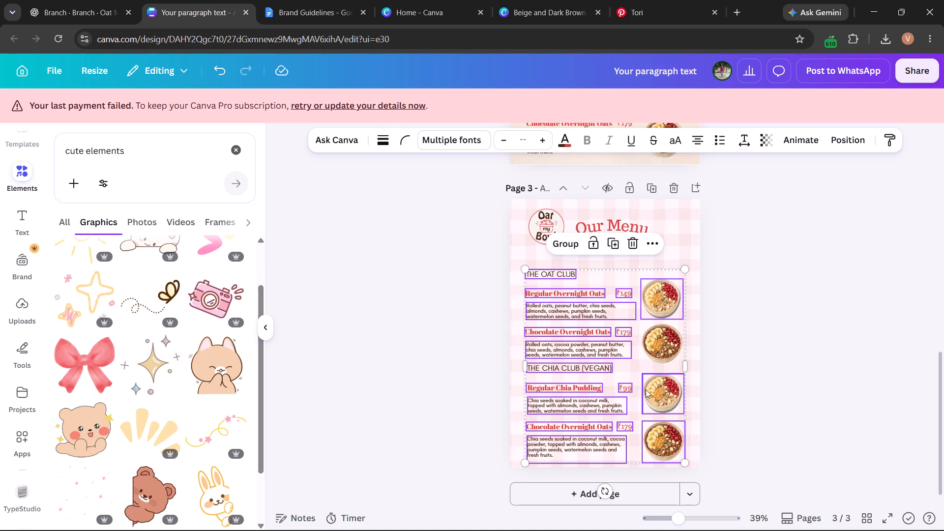
shift+click(649, 394)
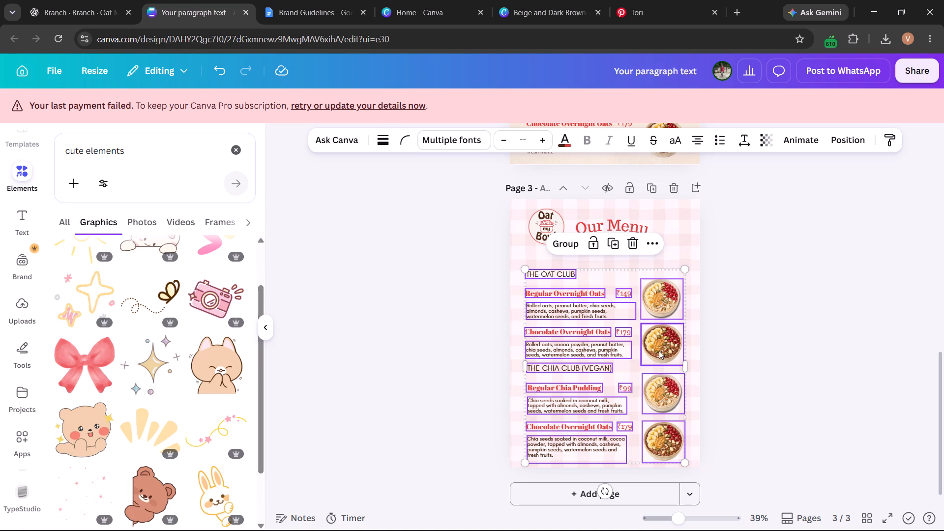
shift+click(659, 351)
drag(605, 351, 605, 341)
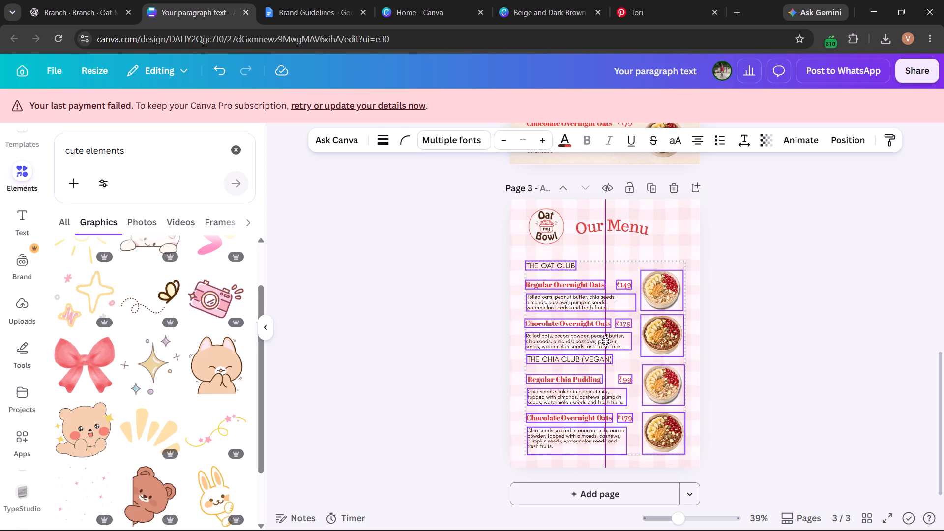
drag(605, 341, 605, 340)
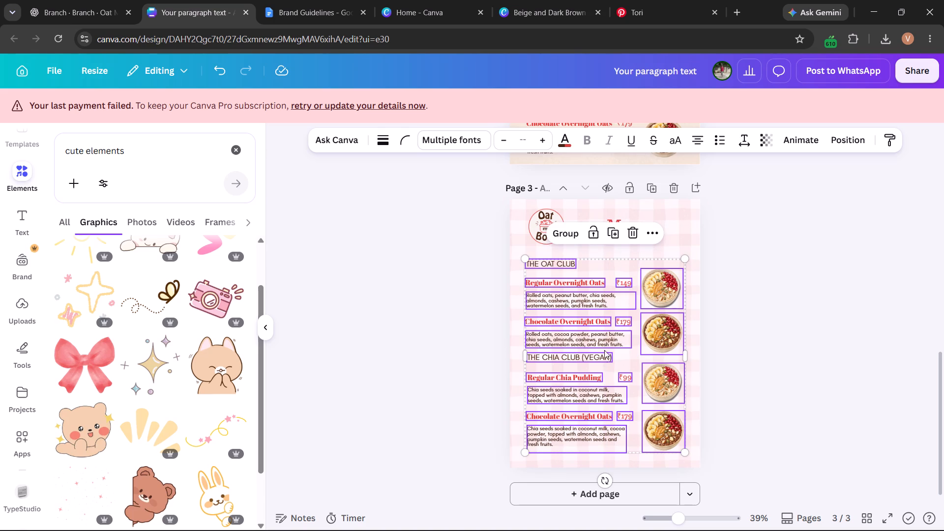
click(763, 380)
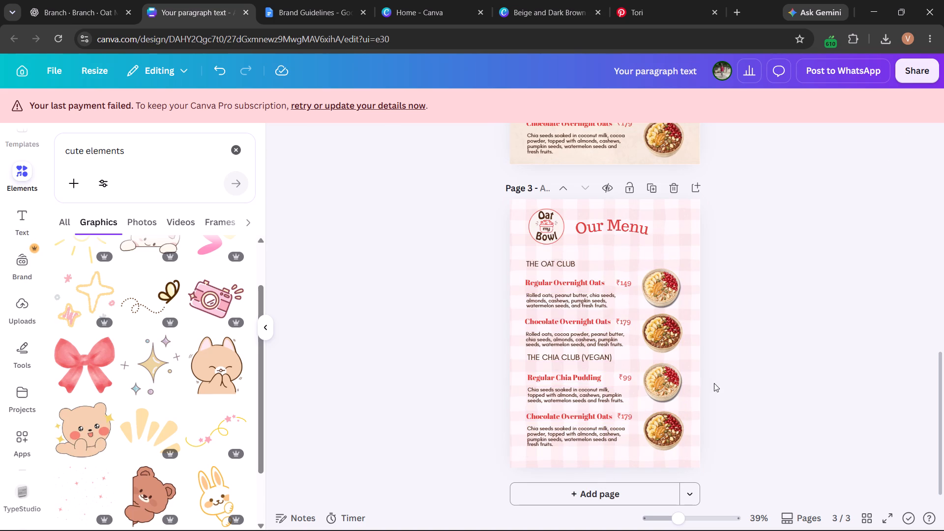
Lower the "THE CHIA CLUB (VEGAN)" and "THE OAT CLUB" headings closer to their first items, with a matching gap of about 0.7.
drag(560, 359, 561, 364)
click(553, 266)
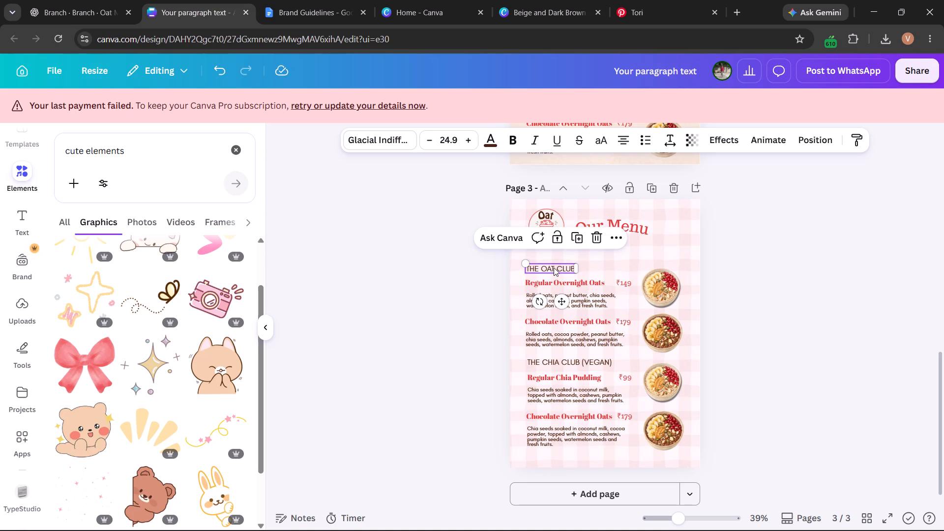
click(554, 268)
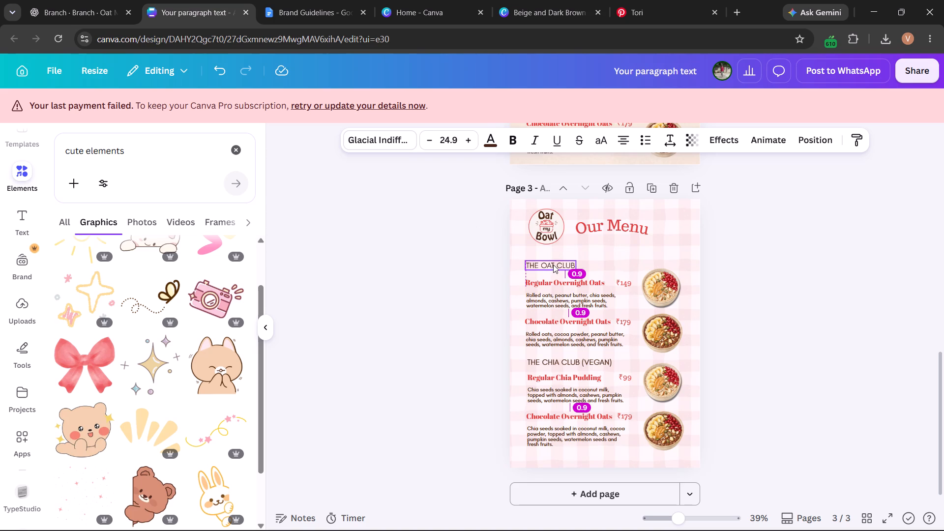
click(811, 282)
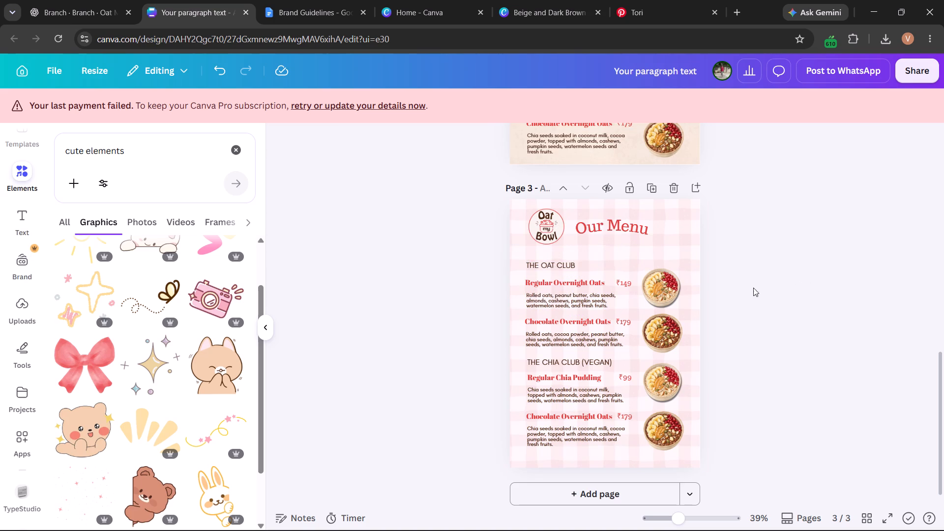
click(536, 264)
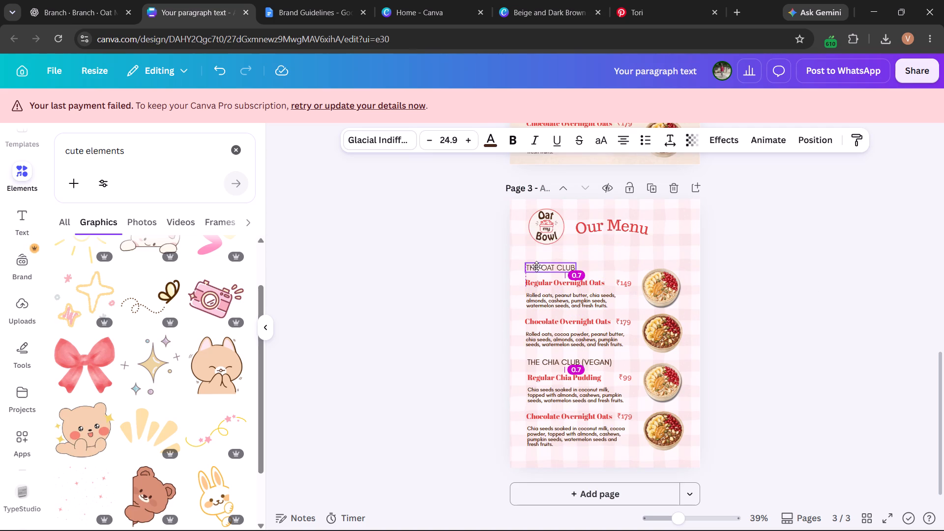
click(831, 341)
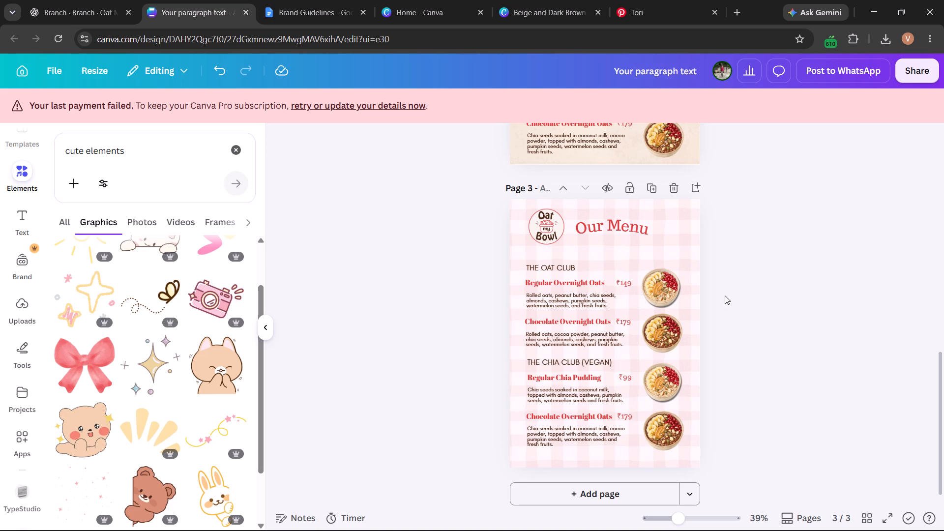
Nudge the Oat My Bowl logo slightly left, away from the "Our Menu" heading.
click(553, 232)
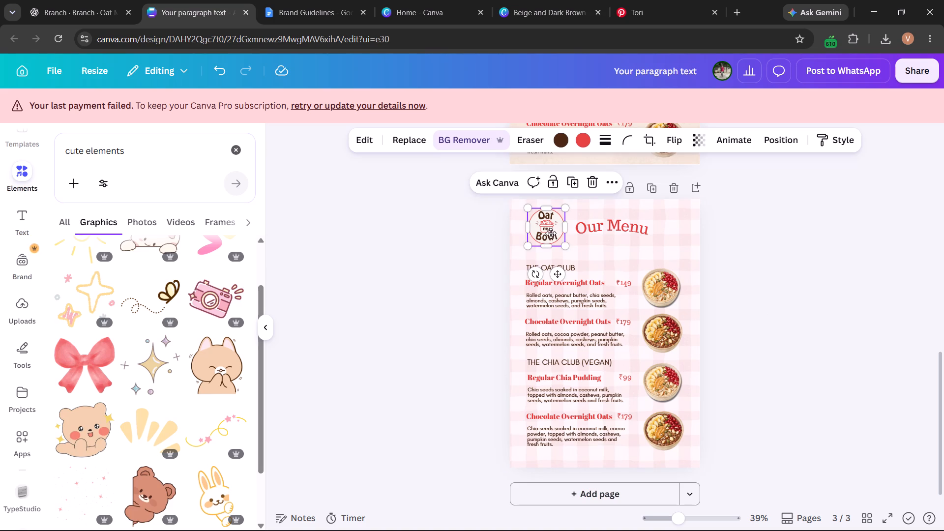
click(790, 271)
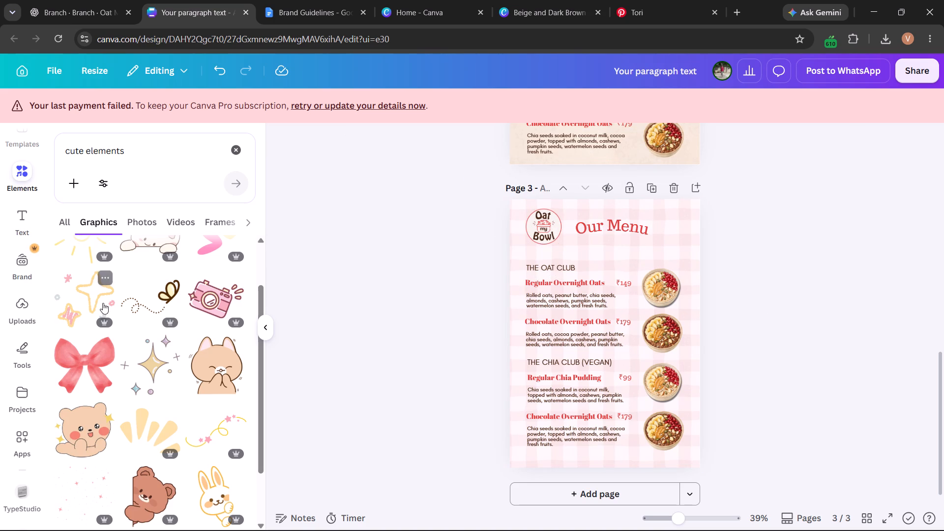
Add the pink petal-burst graphic to page 3, shrink it to about 3.3 wide, and place it at the page's upper-right corner.
scroll(107, 302, down, 5)
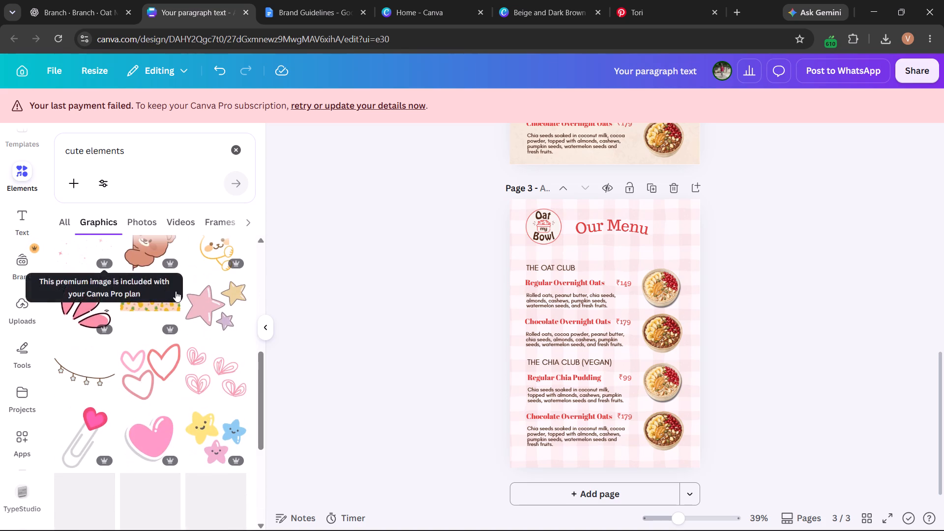
scroll(167, 391, down, 2)
scroll(167, 391, up, 3)
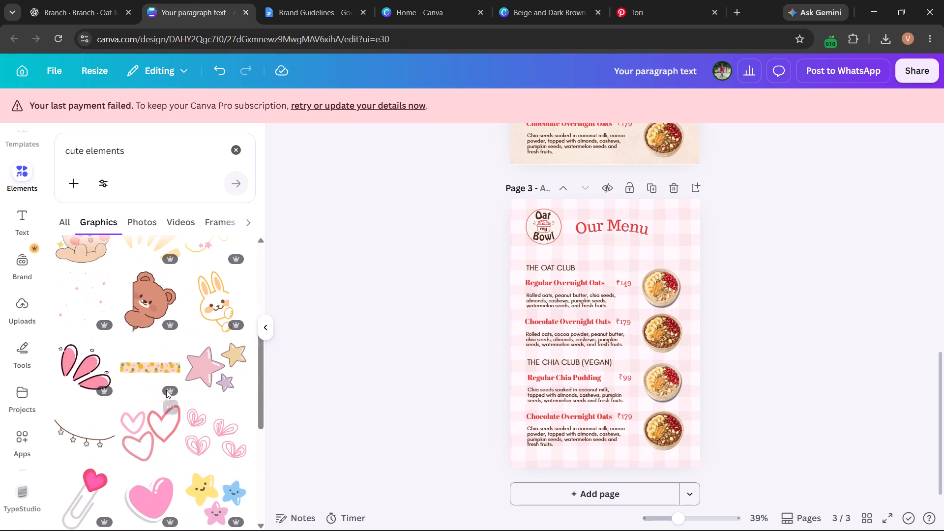
click(92, 381)
drag(643, 371, 641, 371)
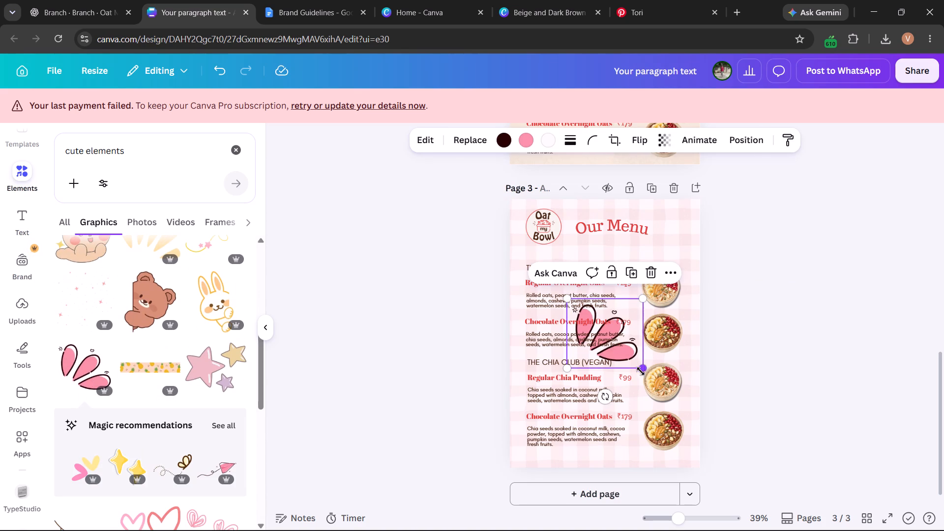
drag(641, 371, 604, 324)
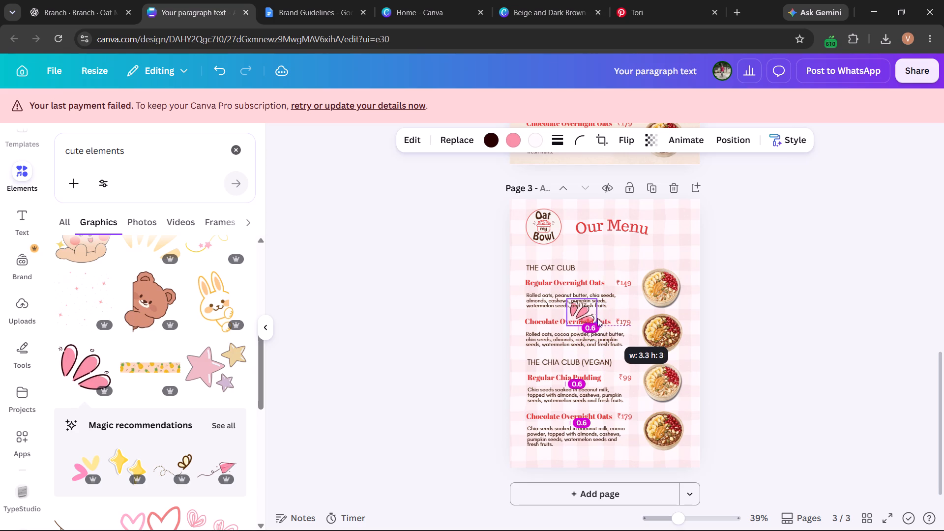
drag(585, 314, 666, 217)
Recolour the petal-burst graphic's pink fill with the red already used in the design.
click(515, 134)
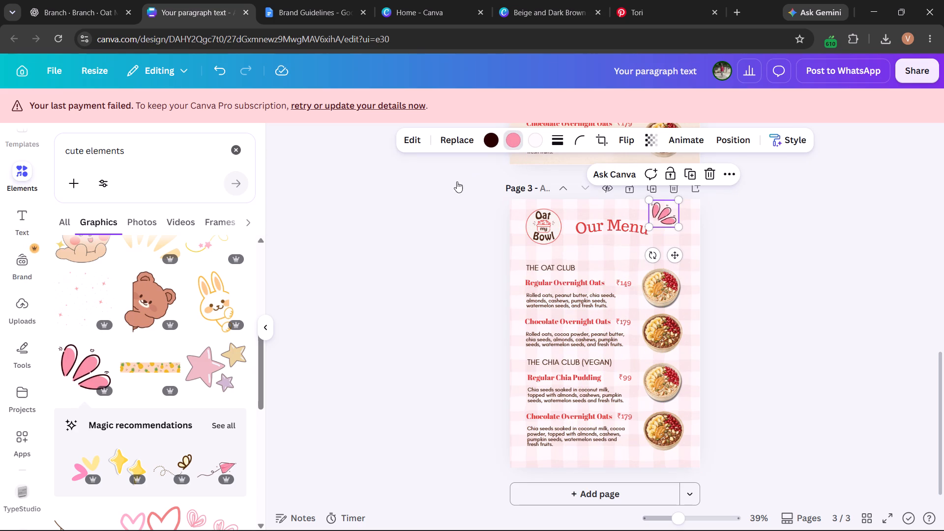
click(71, 275)
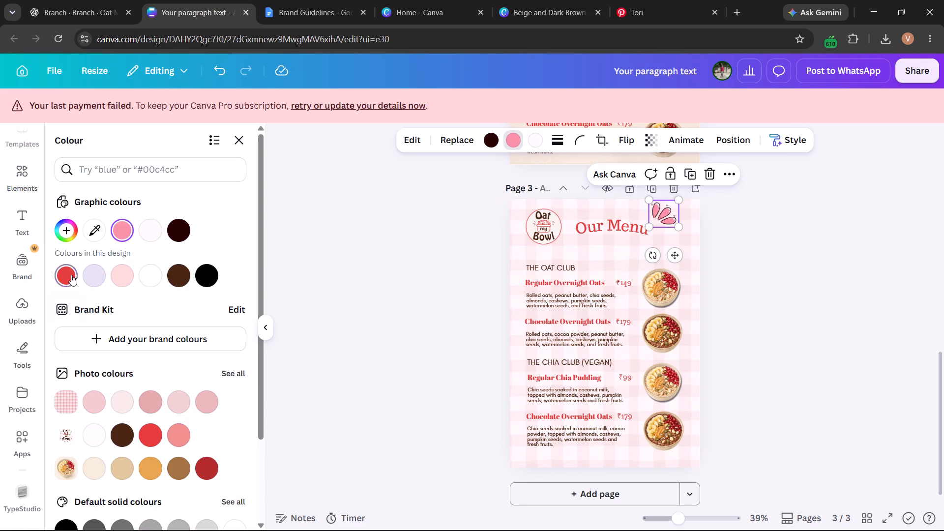
Shrink the petal-burst graphic further and position it just after the end of the "Our Menu" heading.
drag(678, 229, 667, 222)
drag(661, 212, 661, 220)
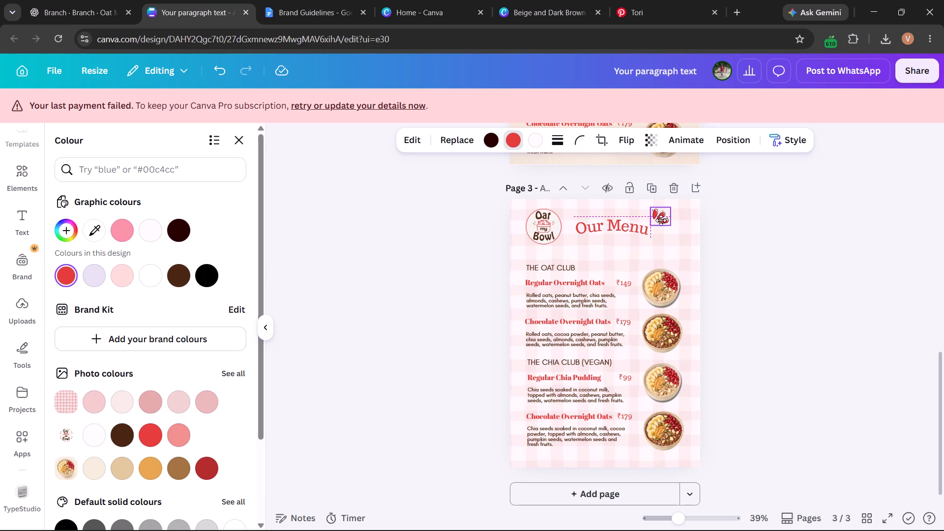
drag(661, 220, 662, 225)
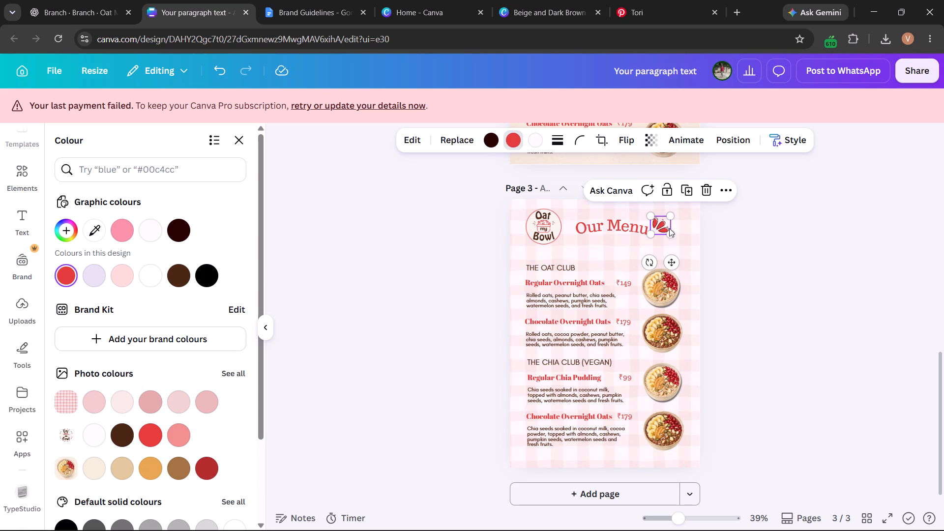
Change the petal-burst graphic's dark red outline to the design's brown and deselect it.
click(487, 141)
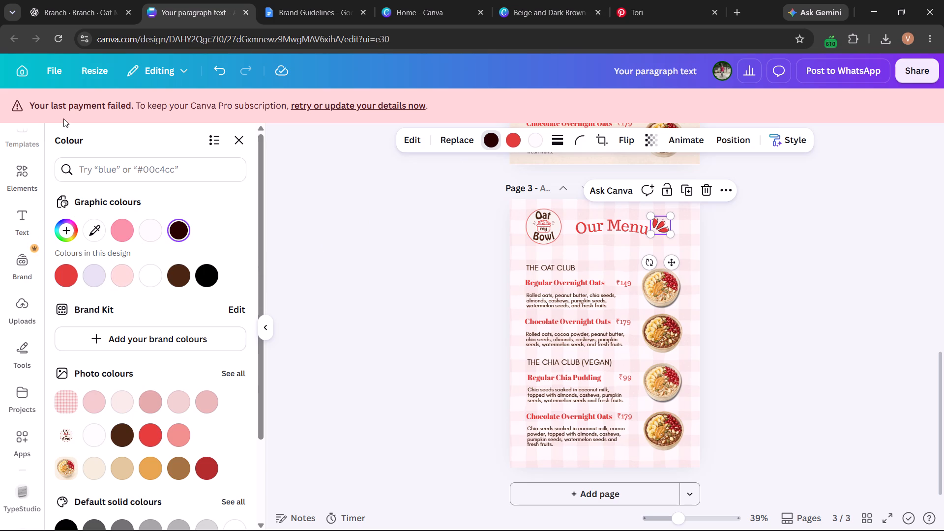
click(183, 265)
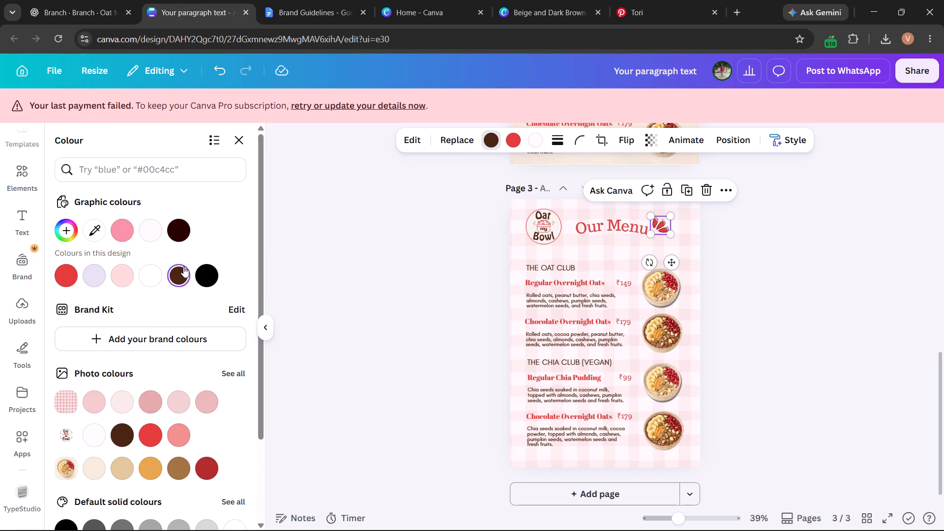
click(795, 265)
click(795, 265)
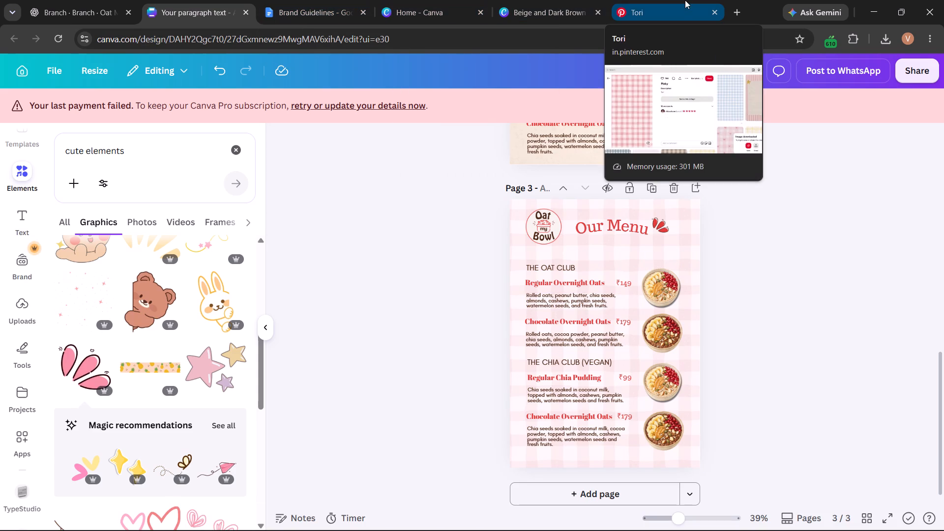
Switch to Pinterest, go back to the red hand-drawn grid wallpaper pin, and examine its related patterns for menu background ideas.
click(685, 1)
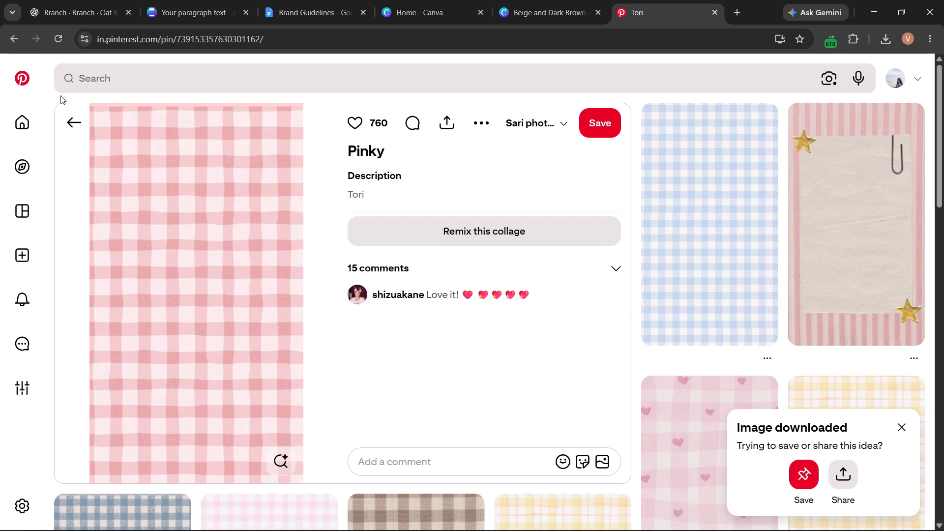
click(64, 121)
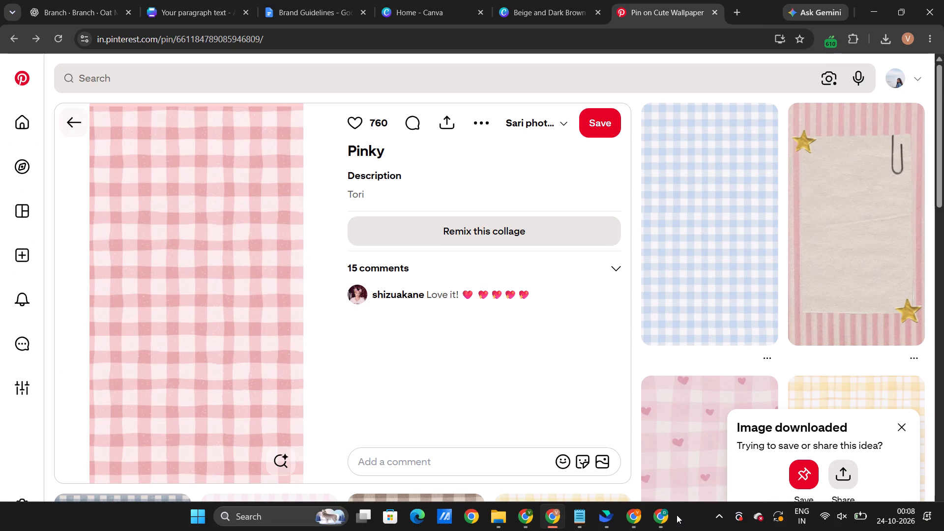
click(675, 515)
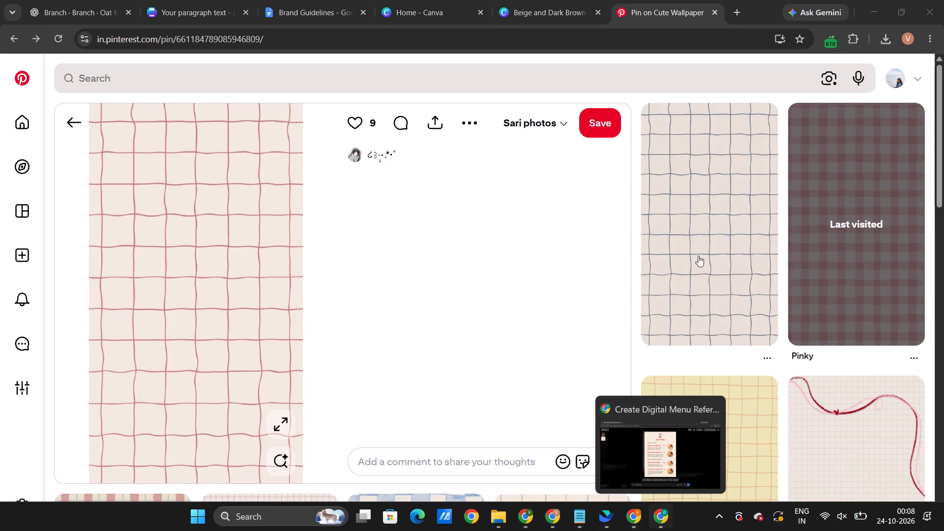
scroll(685, 237, down, 3)
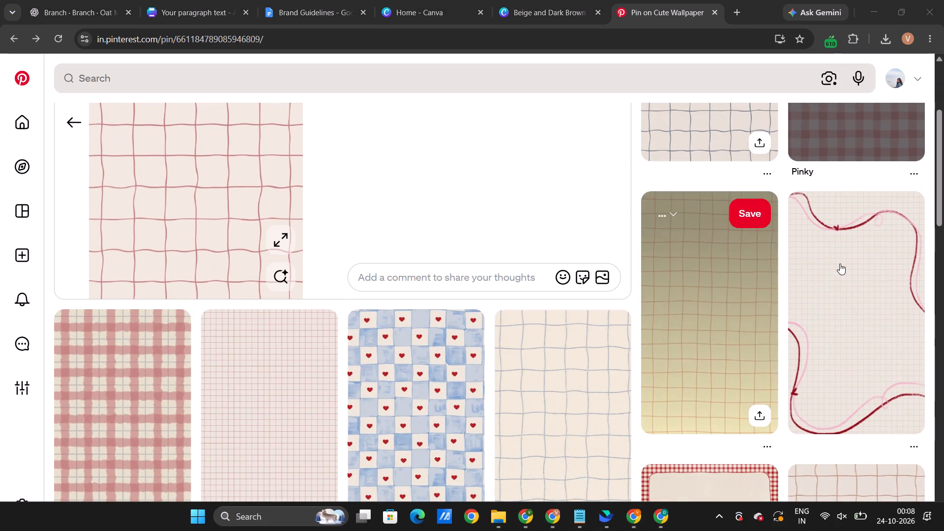
scroll(758, 296, down, 7)
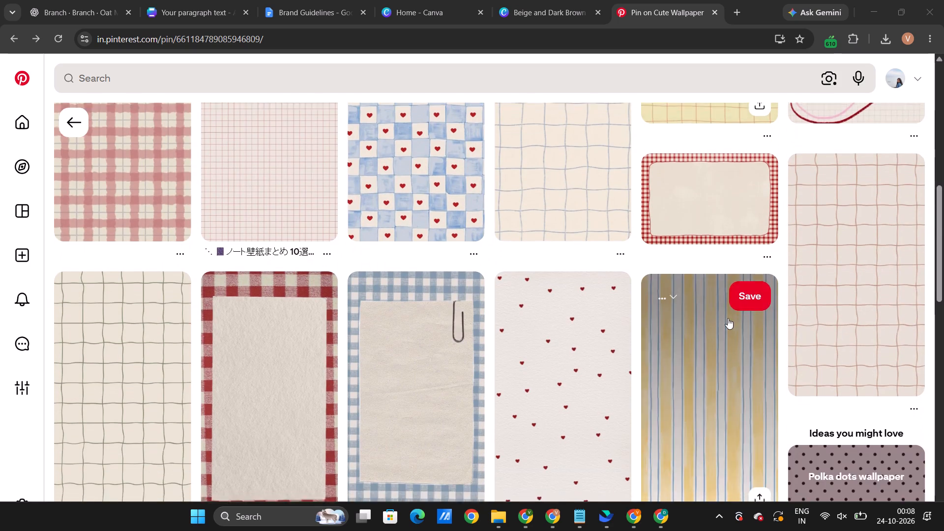
scroll(728, 318, down, 2)
scroll(727, 317, up, 8)
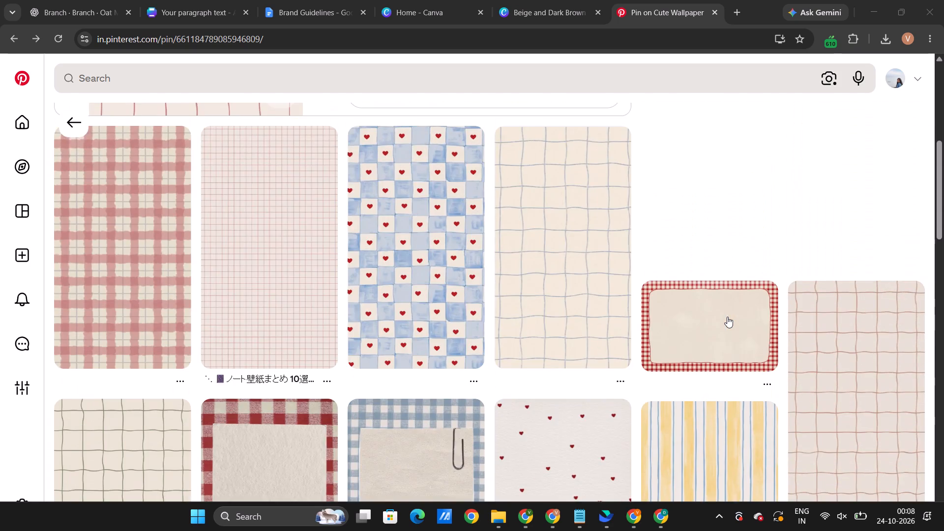
scroll(727, 317, up, 6)
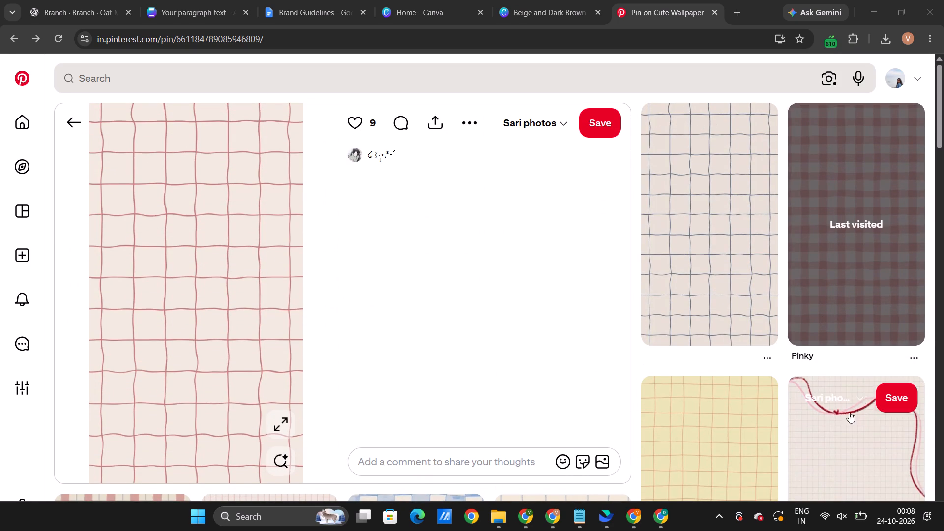
Open the grid-paper pin with wavy red and pink ribbon borders and examine its related background designs.
click(843, 426)
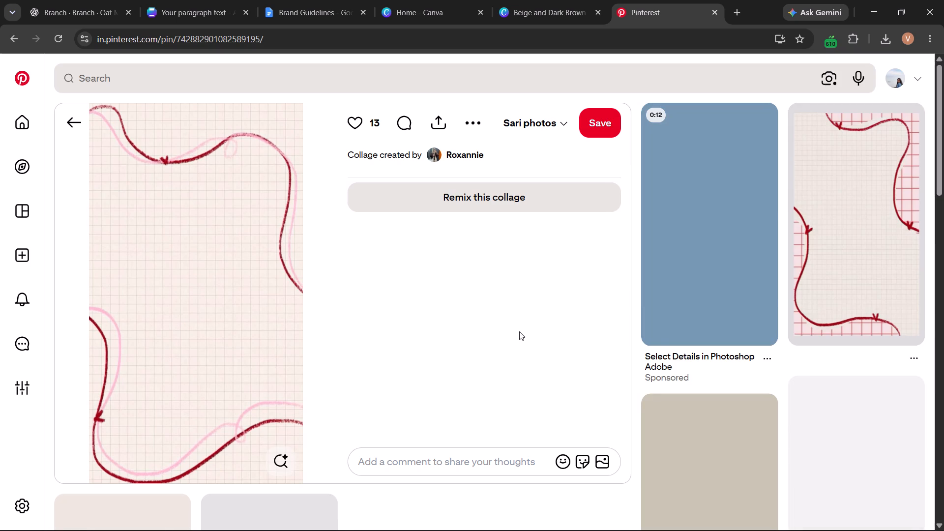
scroll(519, 331, down, 5)
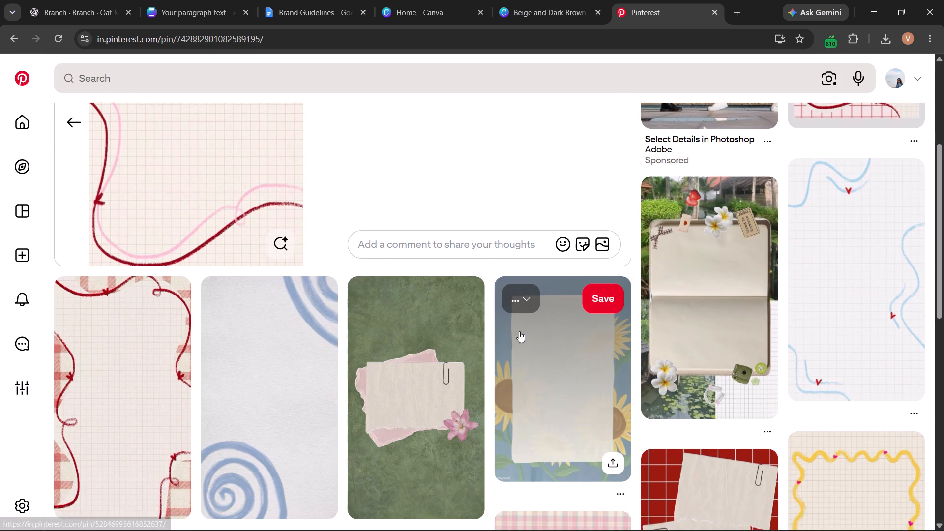
scroll(519, 331, down, 6)
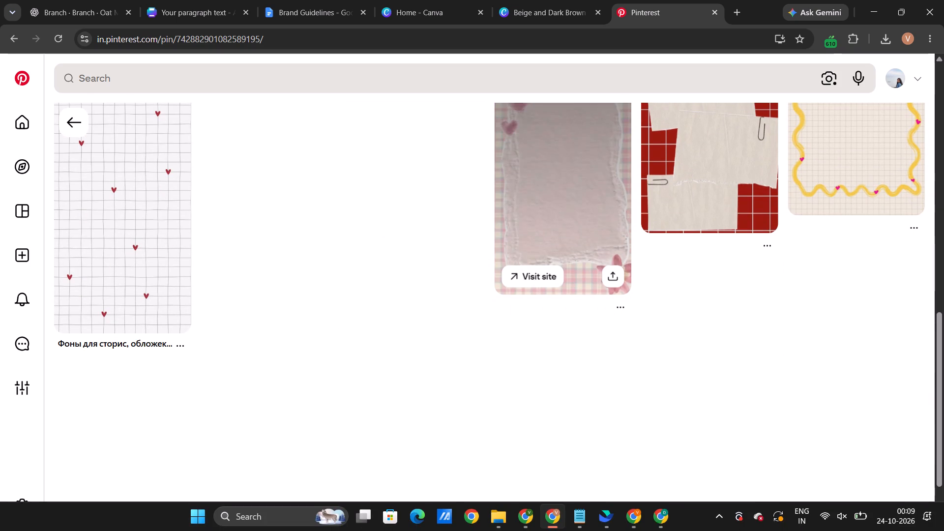
Switch to the ChatGPT conversation about the digital menu reference and close the enlarged beige menu image.
click(669, 518)
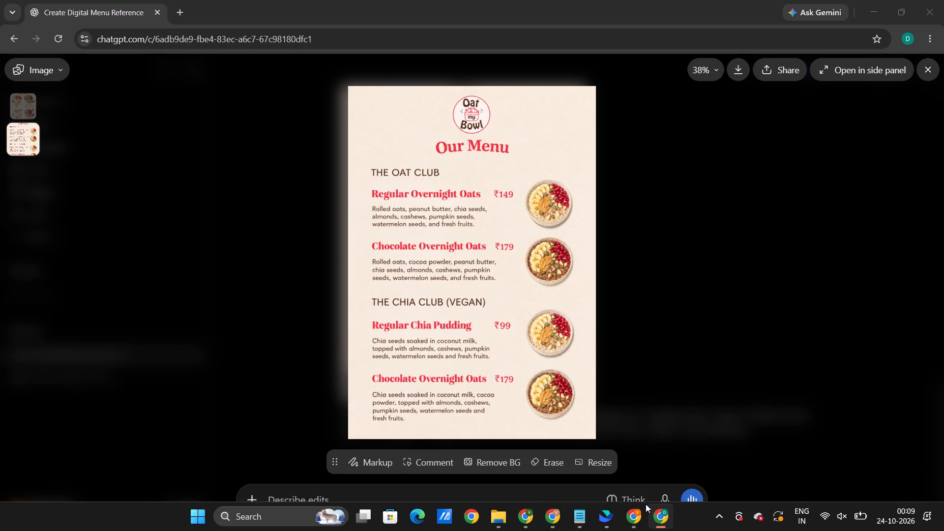
click(661, 366)
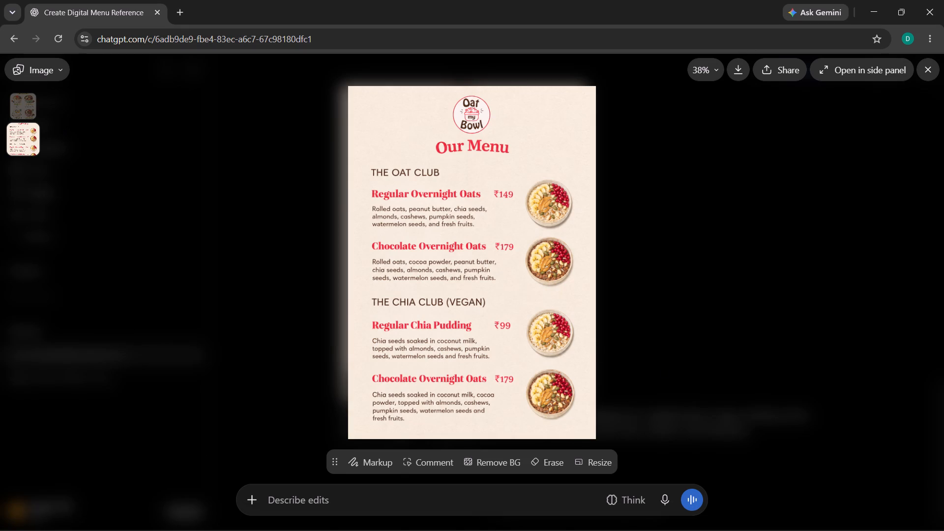
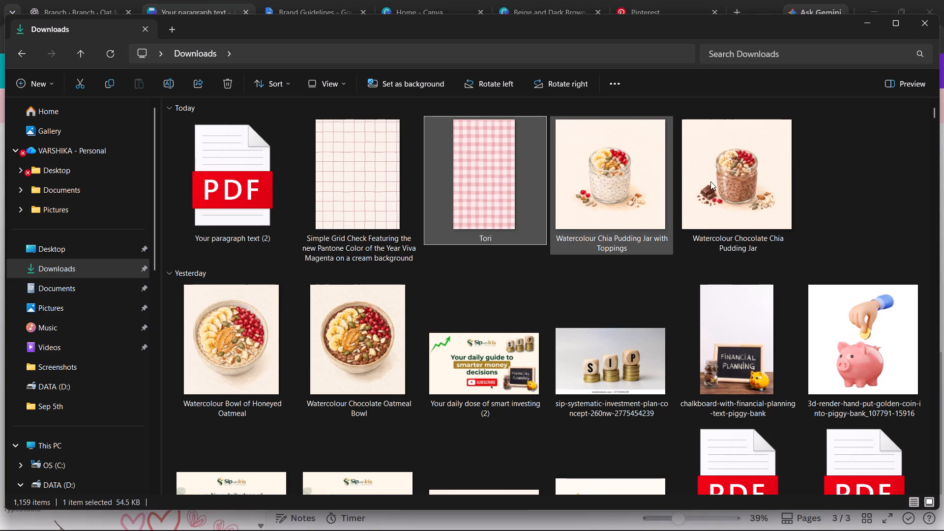
shift+click(754, 207)
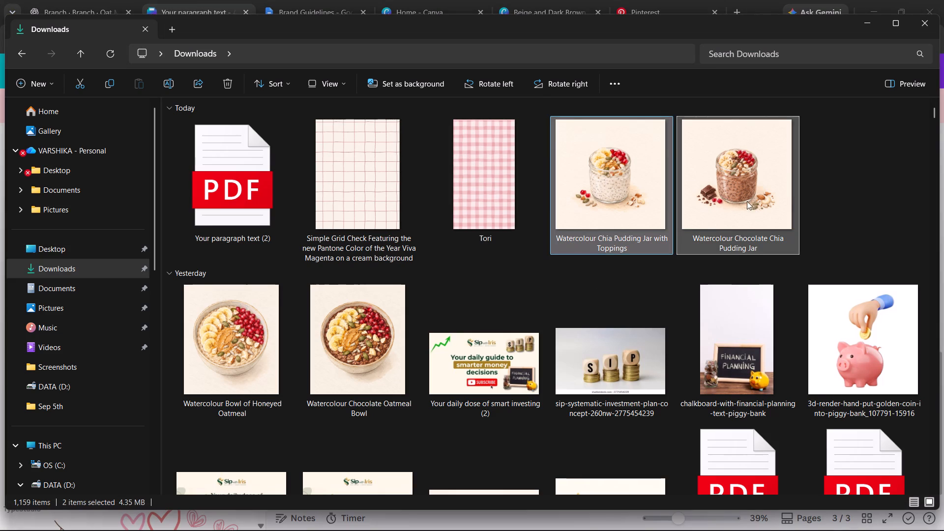
drag(746, 201, 574, 336)
key(alt+Tab)
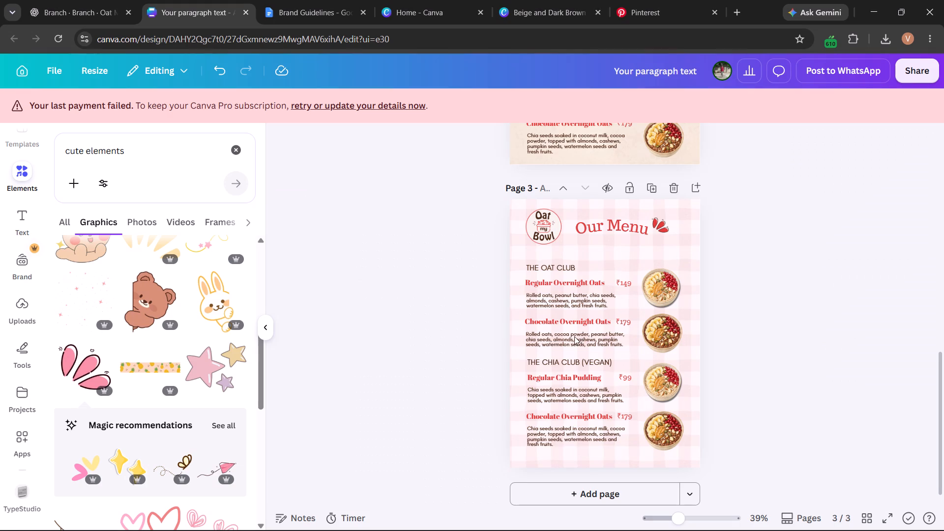
drag(574, 336, 619, 339)
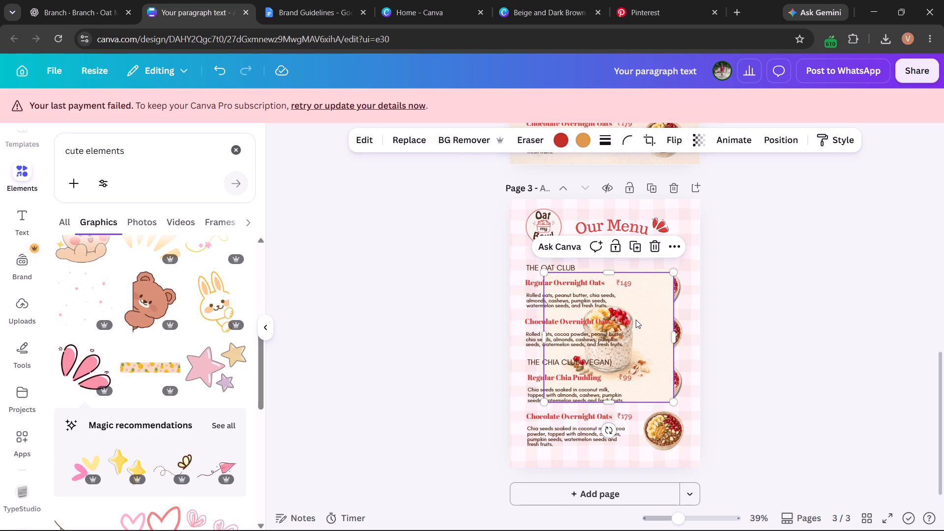
Remove the backgrounds of the plain and chocolate chia pudding jar images, moving them apart on page 3.
drag(636, 320, 602, 367)
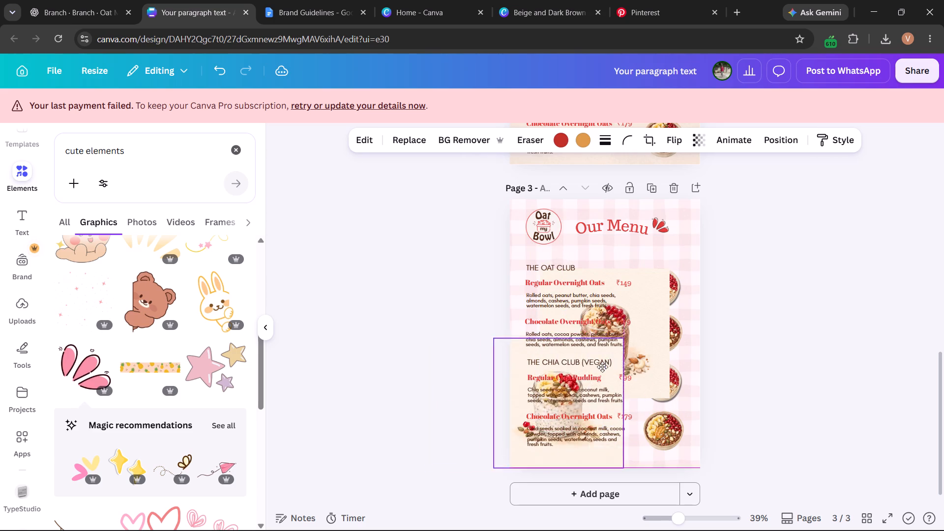
drag(602, 367, 615, 347)
click(461, 133)
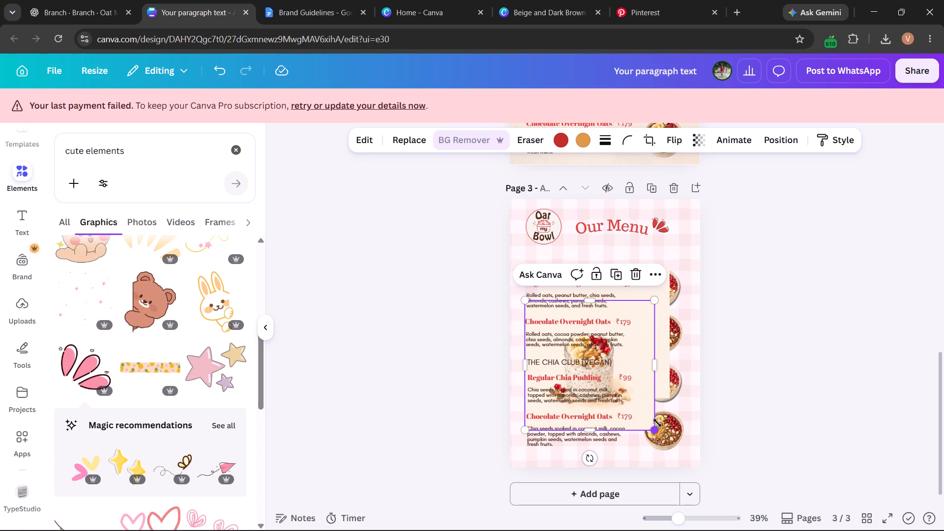
drag(649, 353, 662, 360)
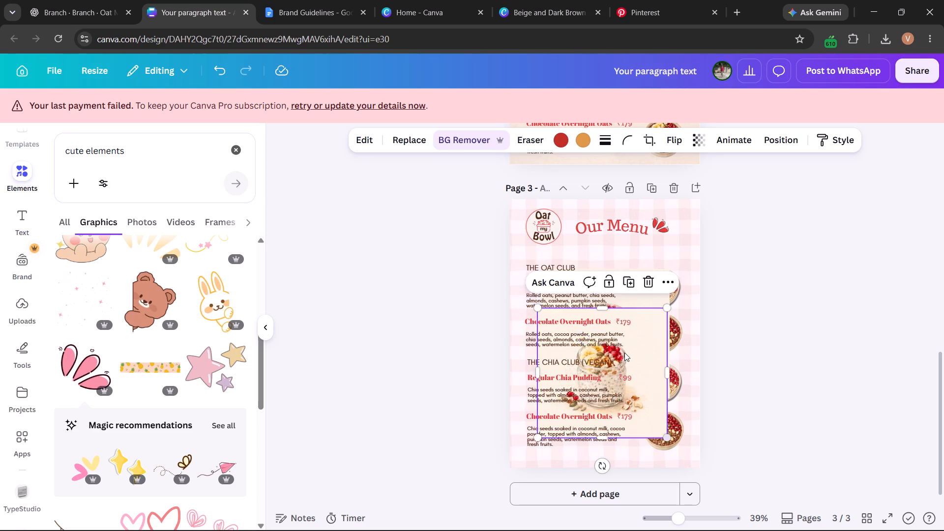
drag(649, 352, 660, 390)
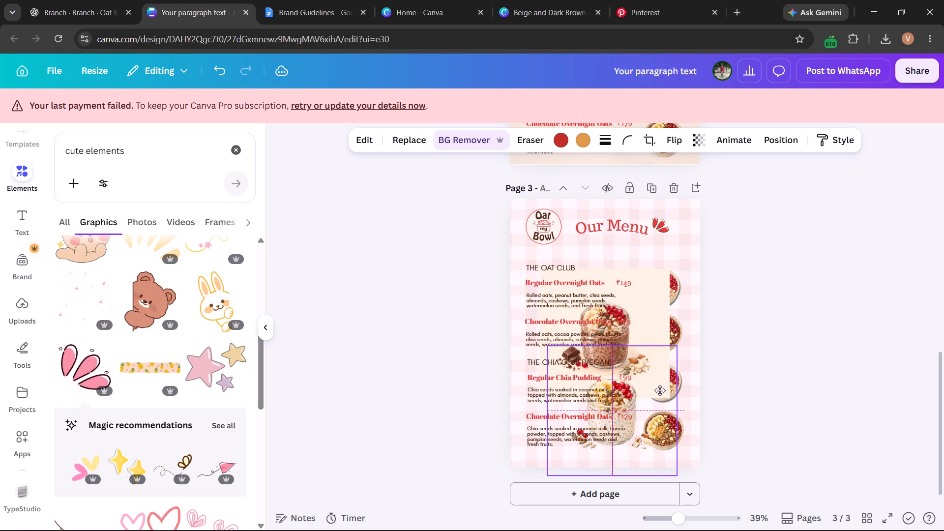
drag(660, 390, 663, 339)
drag(659, 358, 577, 278)
drag(646, 372, 635, 262)
click(457, 141)
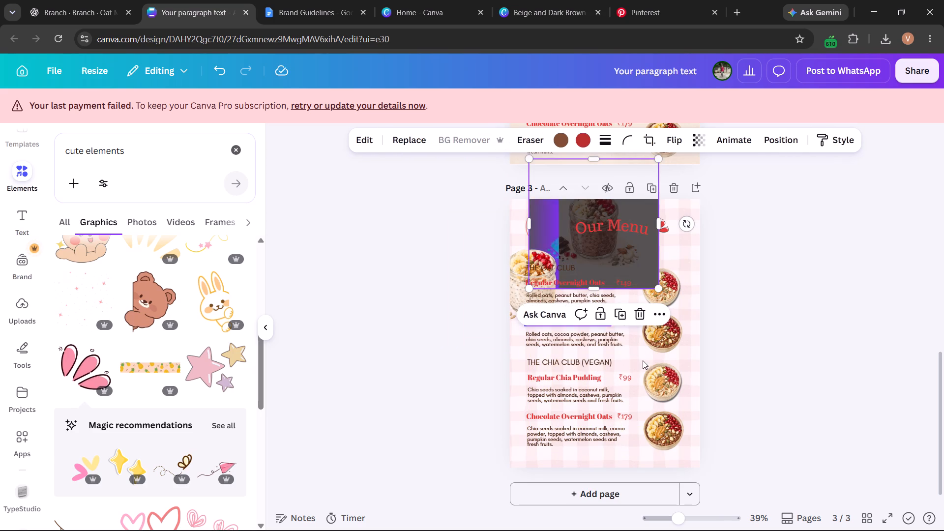
Delete the bowl image beside the Regular Chia Pudding entry.
click(660, 375)
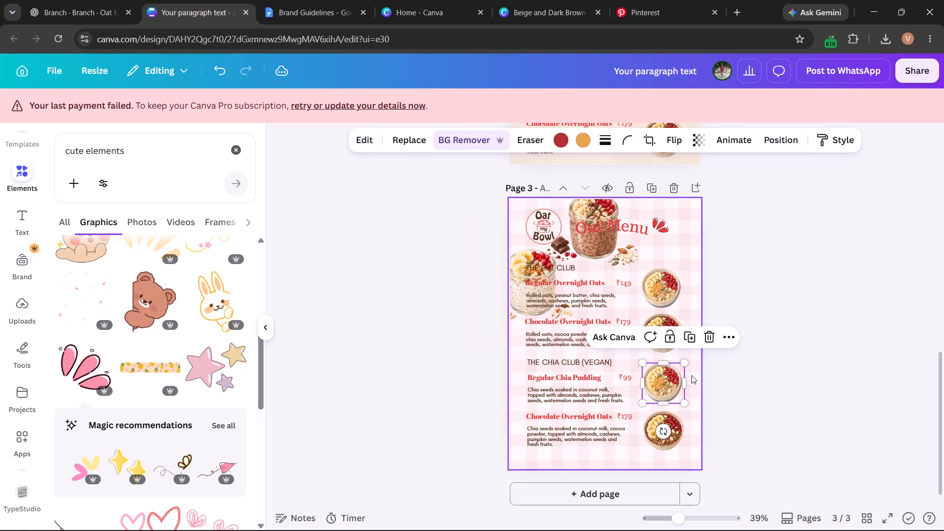
key(Delete)
Move the plain jar image over the Chia Club section and crop its empty margins to about 9.2 wide.
click(514, 282)
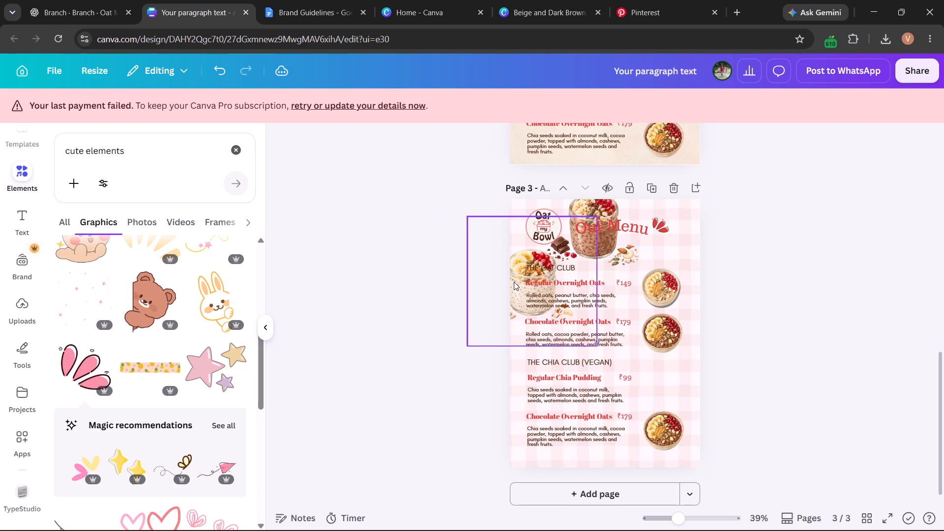
drag(514, 285, 616, 365)
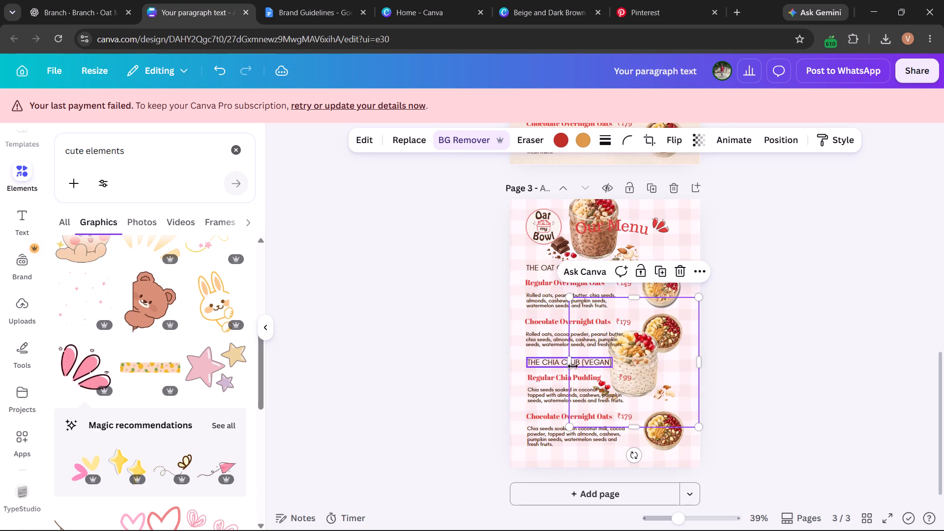
drag(570, 365, 591, 370)
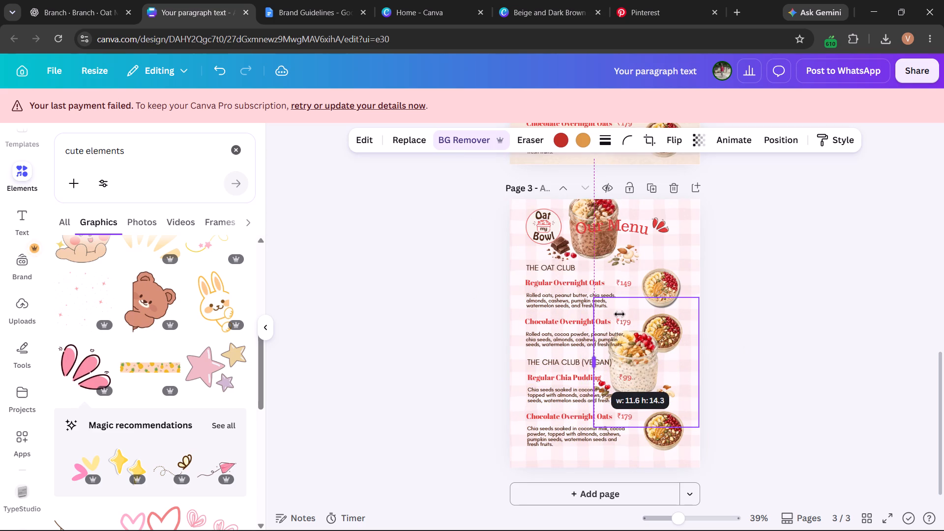
drag(645, 300, 647, 332)
drag(704, 374, 682, 375)
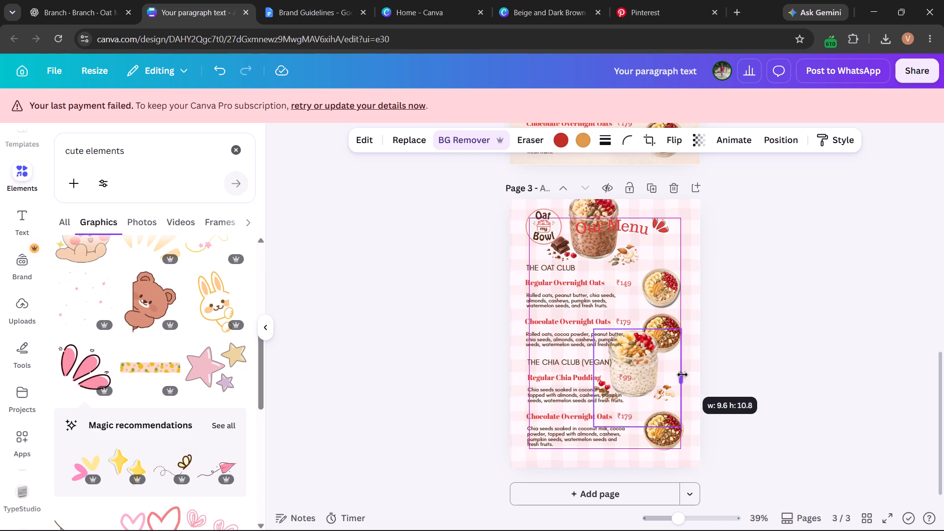
drag(682, 375, 680, 377)
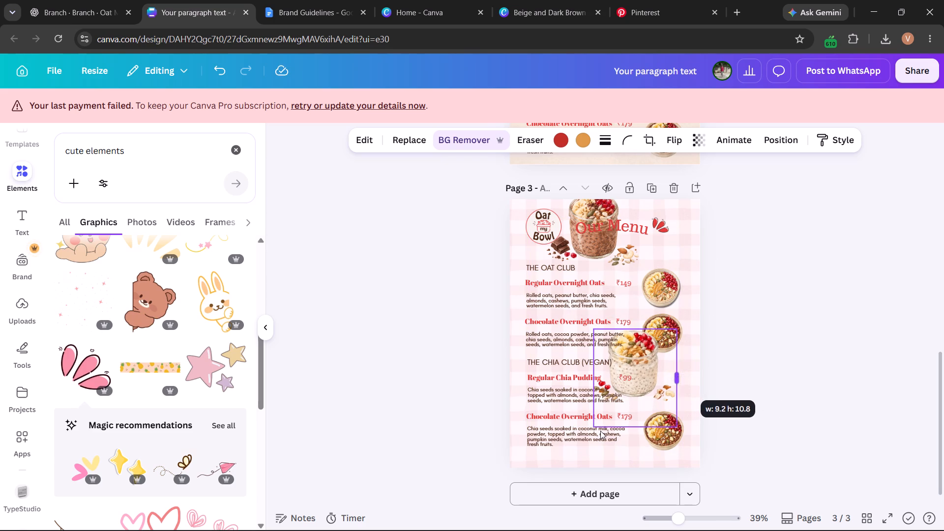
drag(637, 425, 641, 405)
Apply a Drop shadow to the plain chia pudding jar image.
click(368, 144)
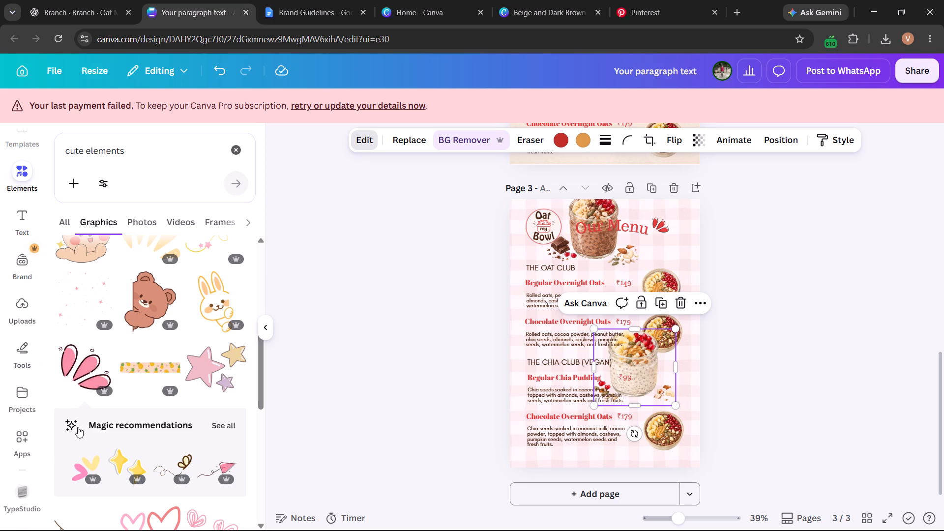
scroll(206, 404, down, 6)
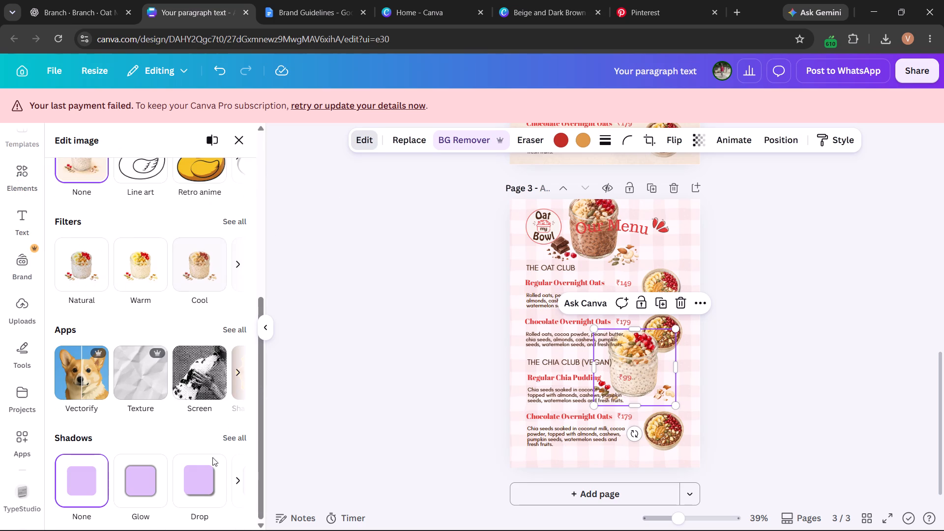
click(206, 475)
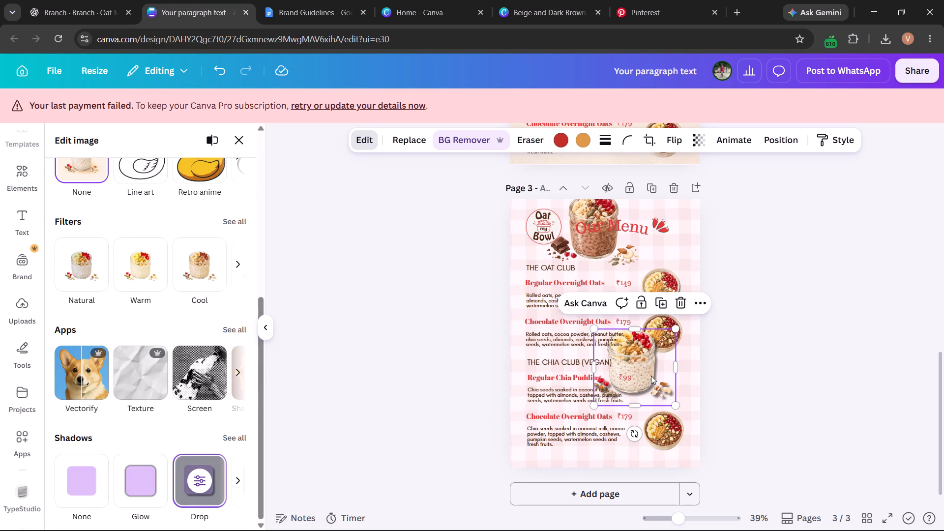
Move the plain jar image beside the Regular Chia Pudding entry and shrink it slightly.
drag(646, 375, 670, 389)
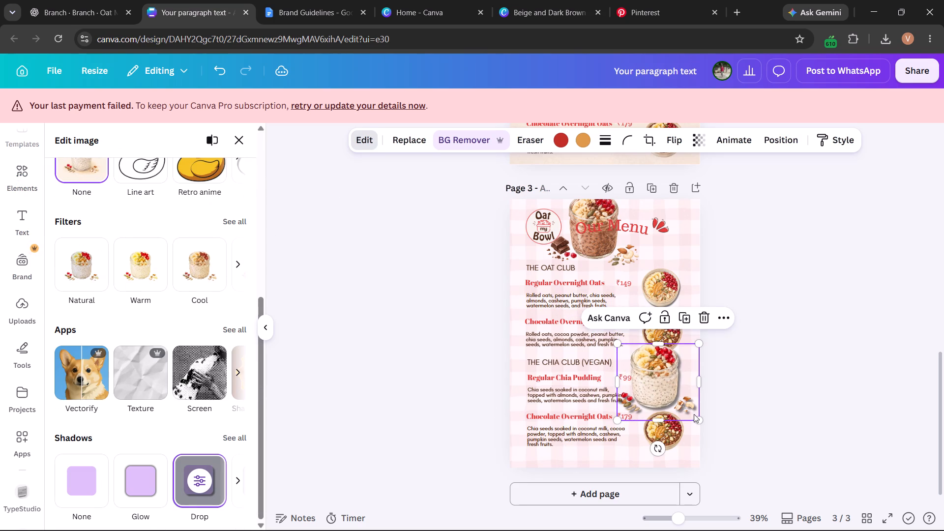
drag(698, 421, 682, 404)
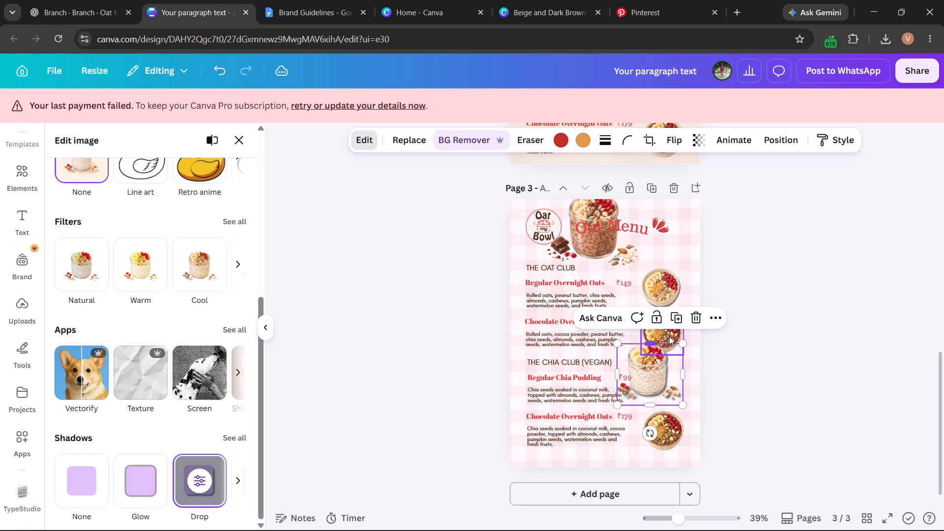
Apply a Drop shadow to the bowl image beside Chocolate Overnight Oats in The Oat Club section.
click(669, 335)
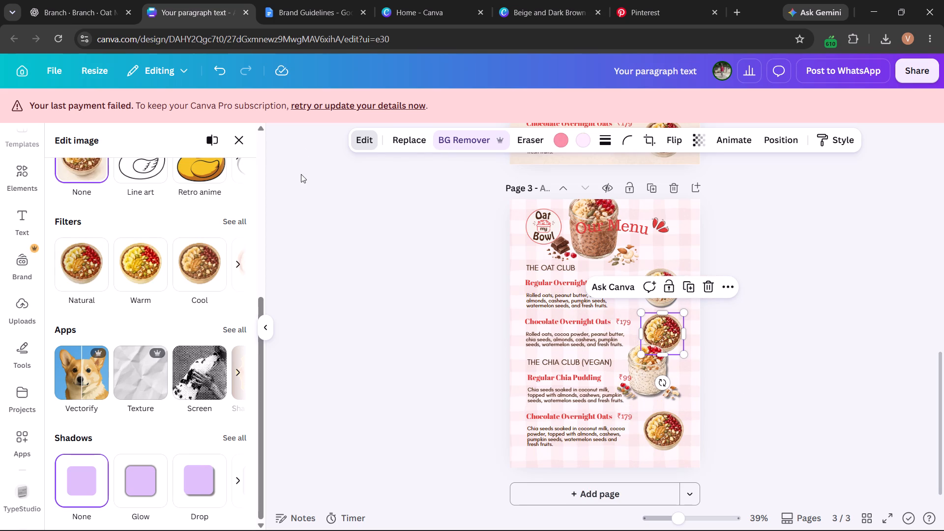
click(206, 495)
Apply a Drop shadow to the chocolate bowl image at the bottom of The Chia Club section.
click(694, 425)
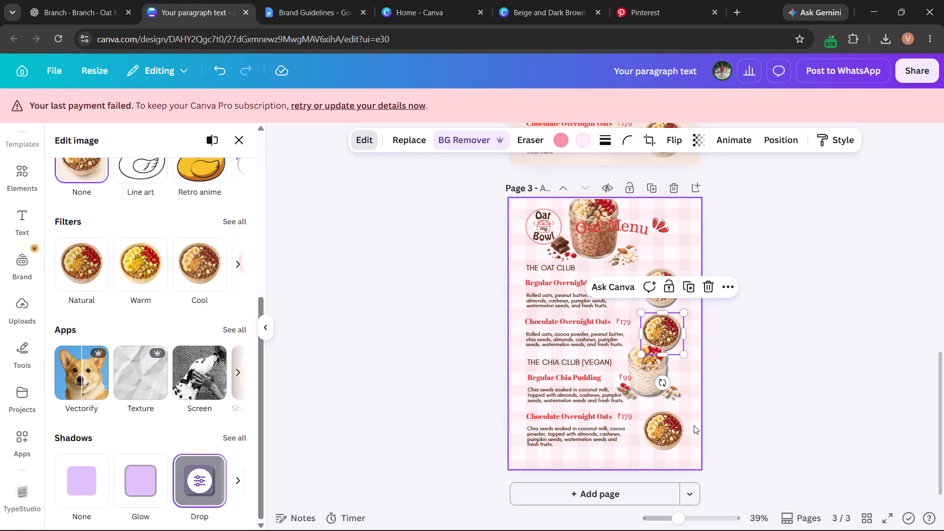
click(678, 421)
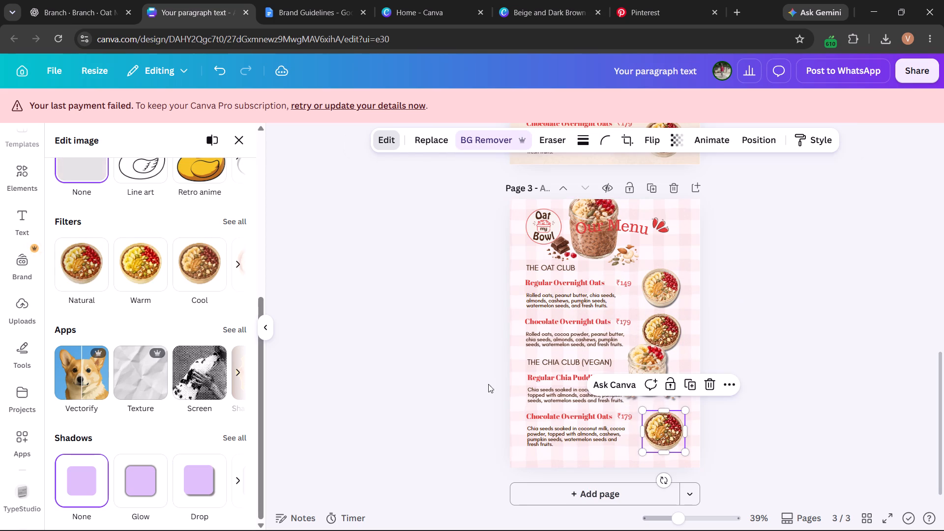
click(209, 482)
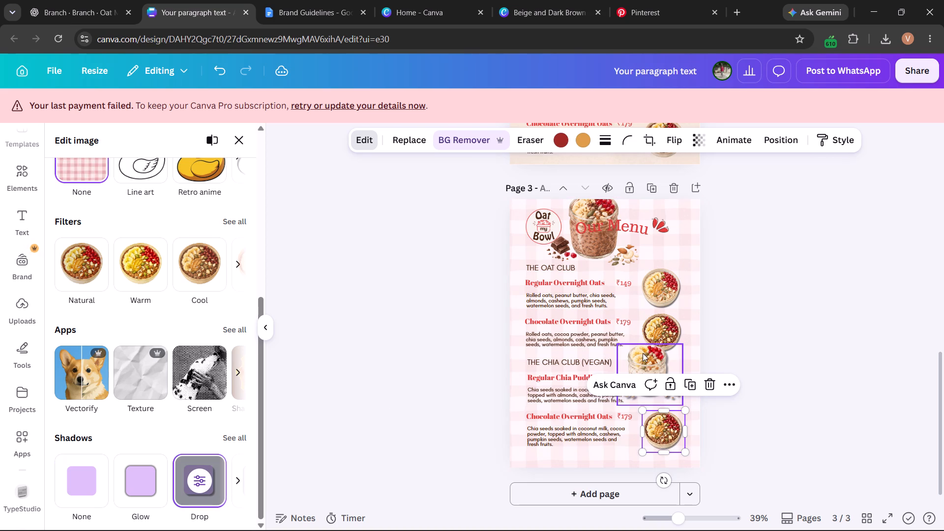
Delete the chocolate bowl image beside the last entry in The Chia Club section.
click(653, 357)
click(668, 432)
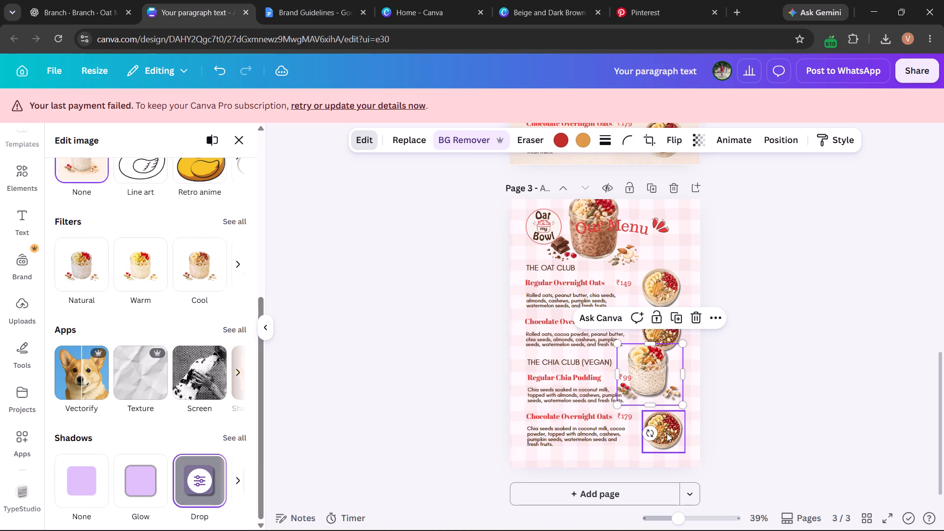
drag(667, 433, 571, 363)
key(Delete)
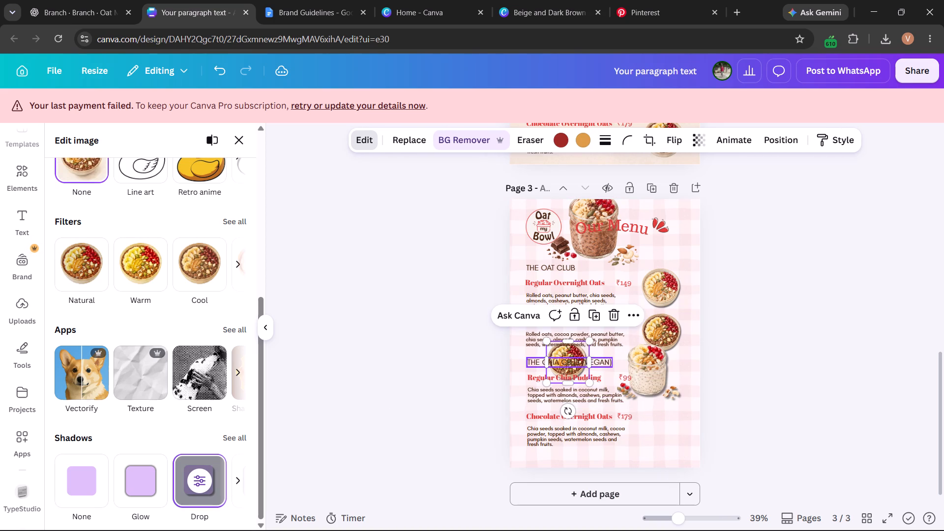
Resize the plain jar image to about the oat bowls' size and align it under them beside Regular Chia Pudding.
click(648, 380)
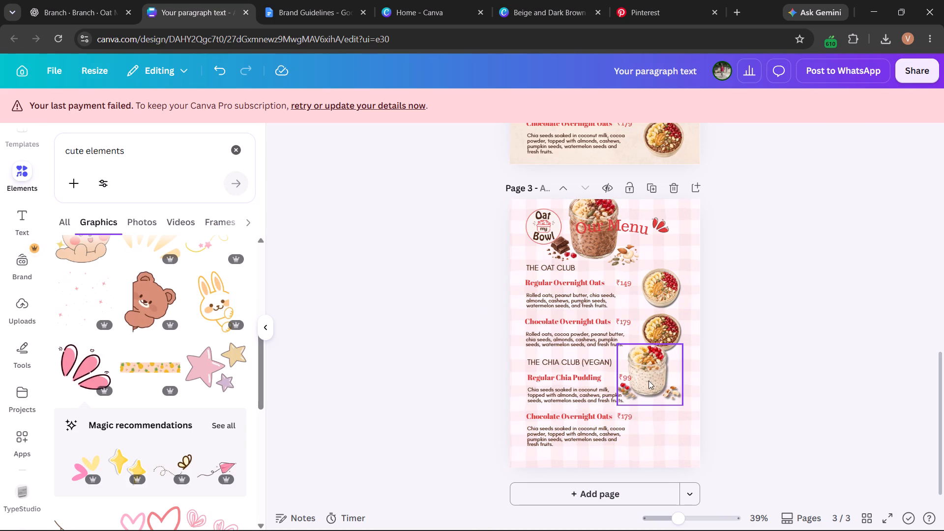
drag(687, 406, 665, 384)
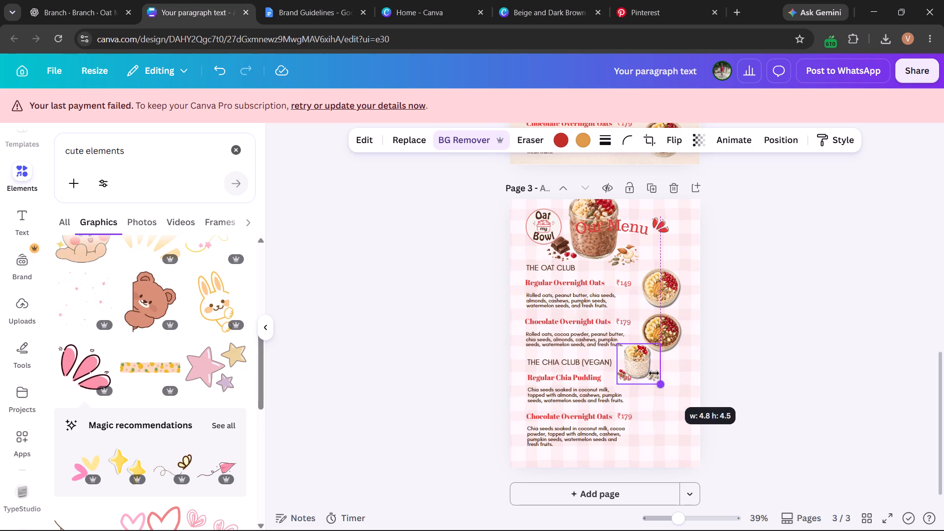
drag(645, 366, 673, 389)
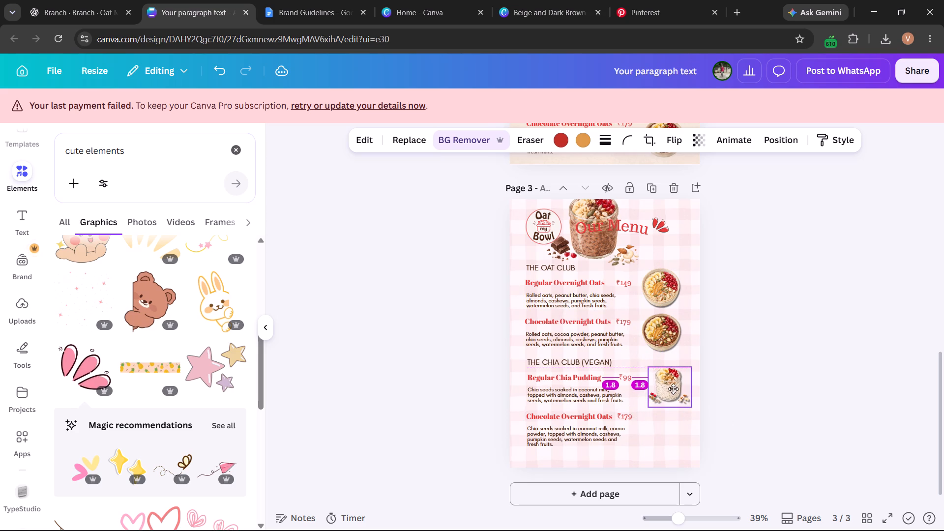
drag(673, 389, 670, 386)
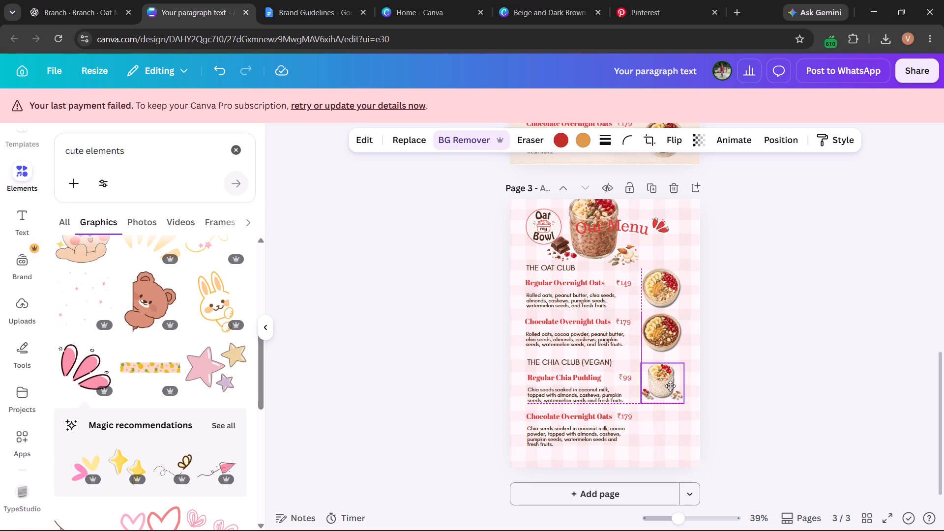
drag(670, 386, 671, 392)
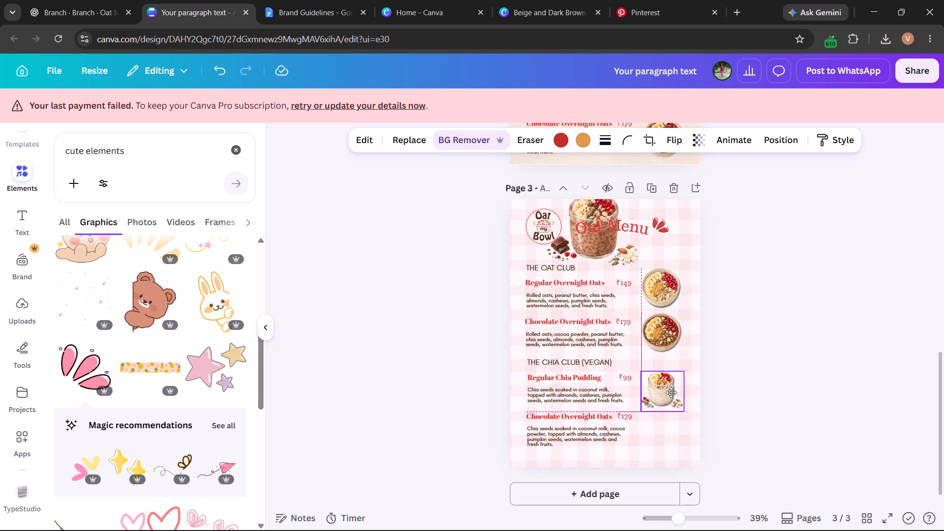
drag(671, 392, 671, 390)
drag(681, 403, 686, 405)
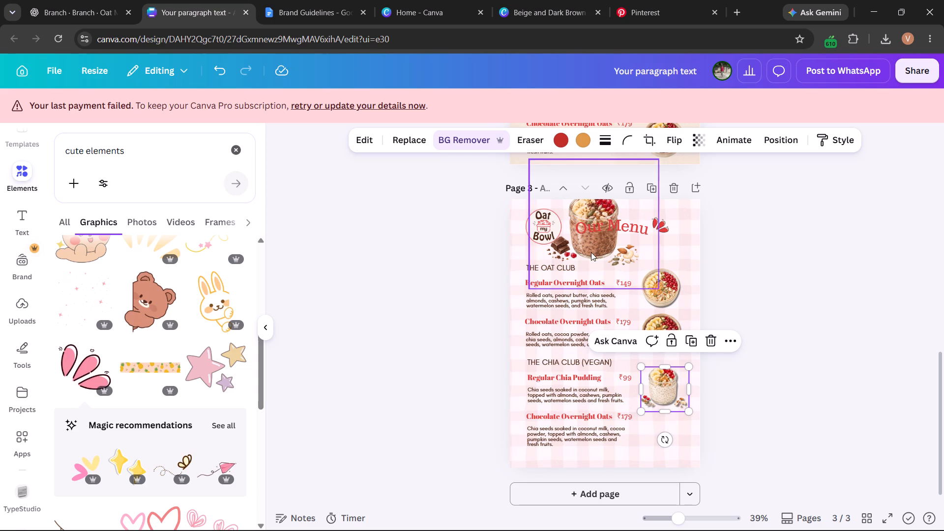
Move the chocolate jar image down into The Chia Club section and shrink it to nearly the plain jar's size.
drag(591, 253, 629, 445)
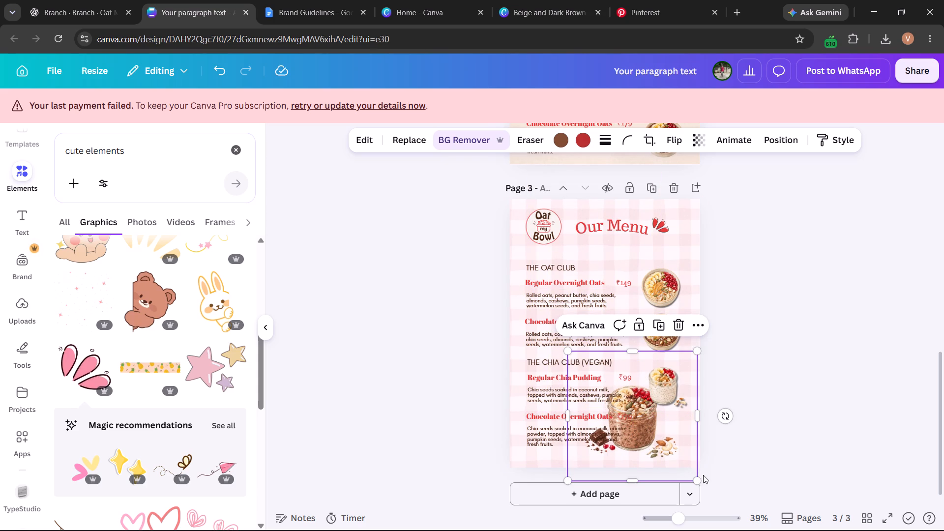
drag(696, 478, 656, 418)
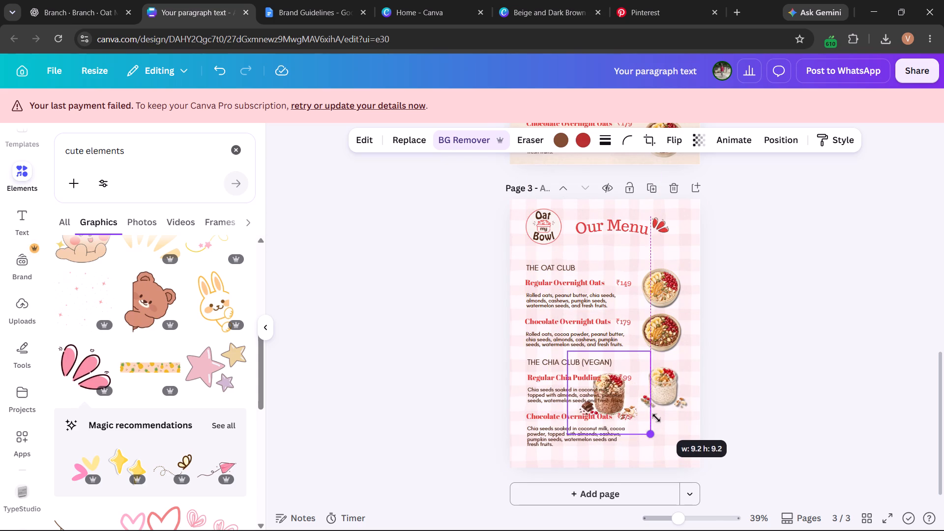
drag(656, 418, 652, 414)
Apply a Drop shadow to the chocolate chia pudding jar image on page 3.
click(359, 148)
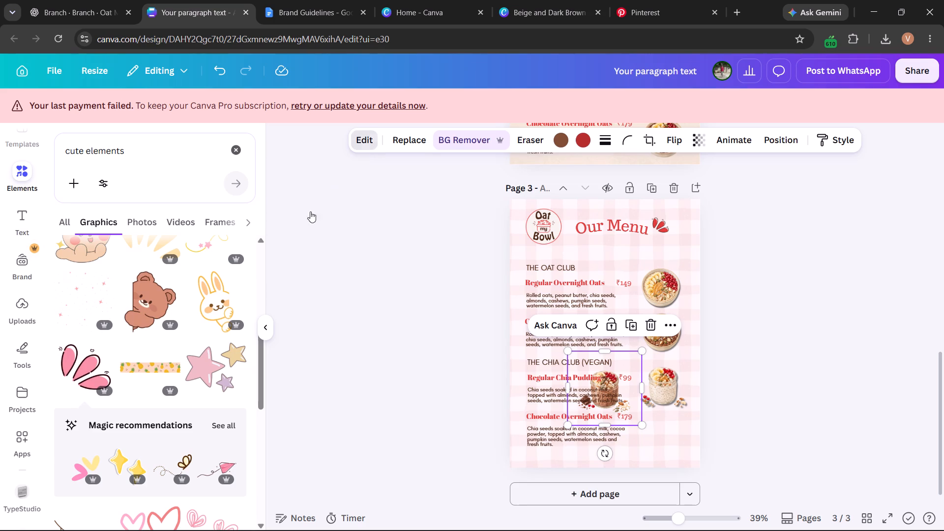
scroll(176, 450, down, 5)
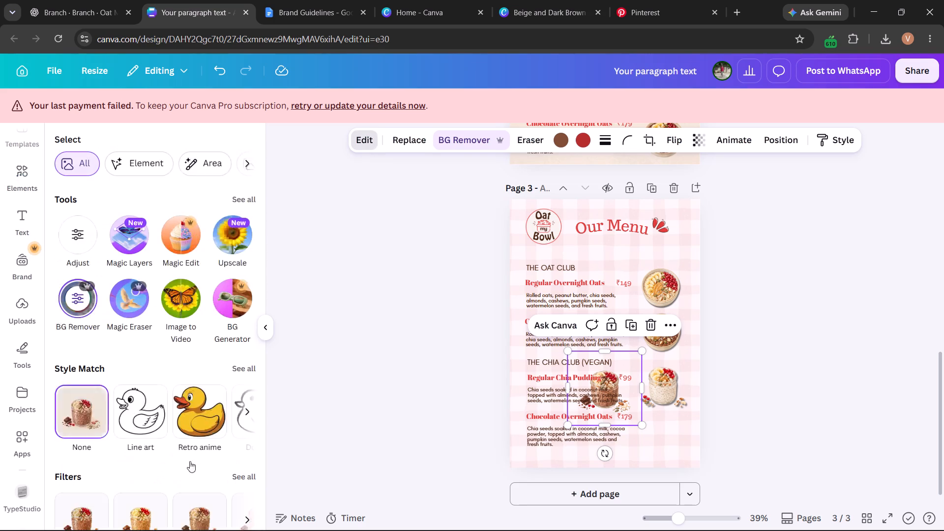
scroll(209, 466, down, 8)
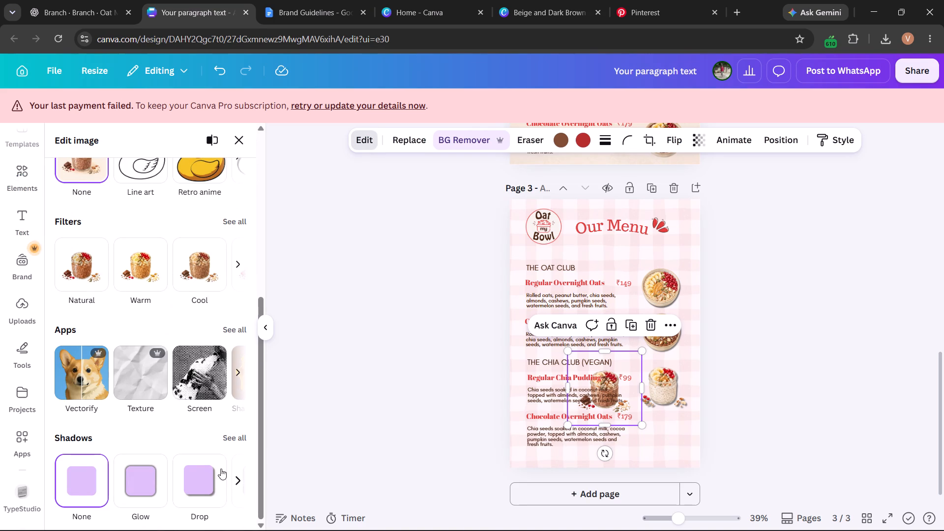
click(216, 475)
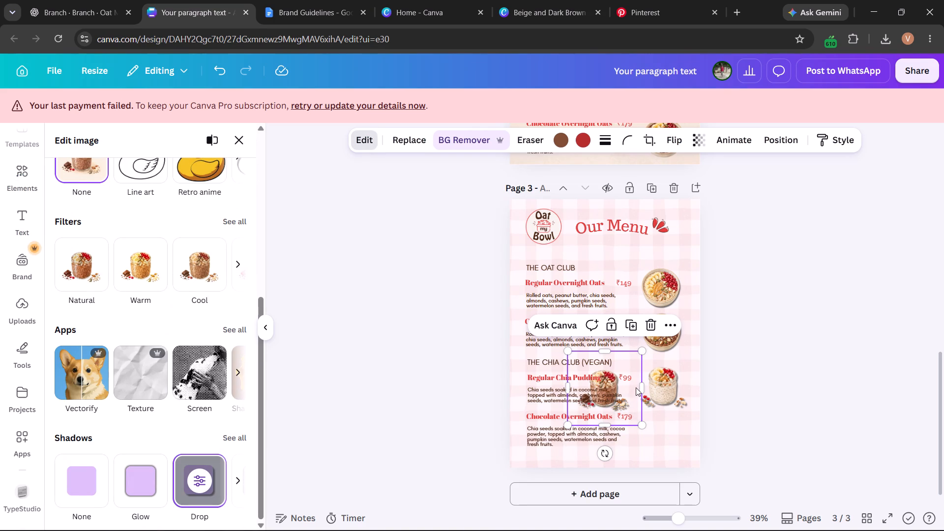
Place the chocolate jar beside the last Chia Club entry and nudge the plain jar slightly up to make room.
drag(632, 394, 689, 431)
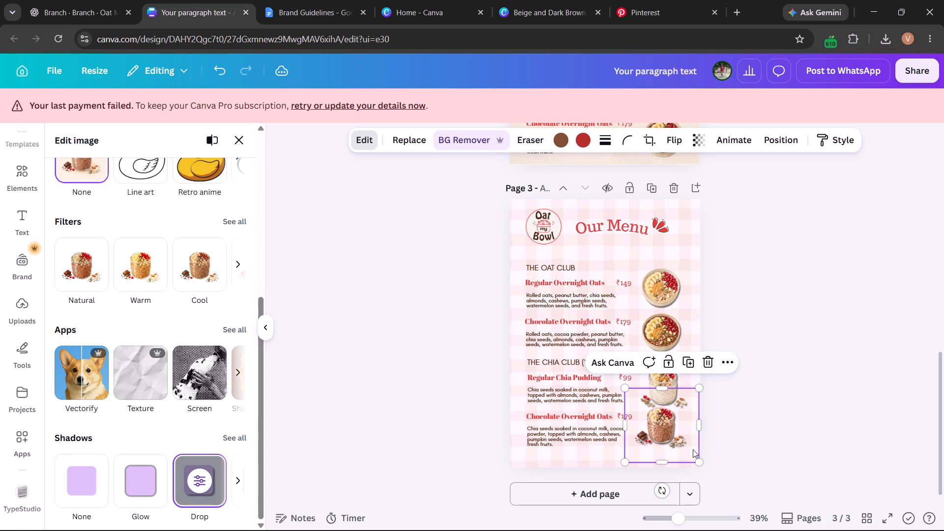
drag(684, 433, 690, 437)
click(667, 384)
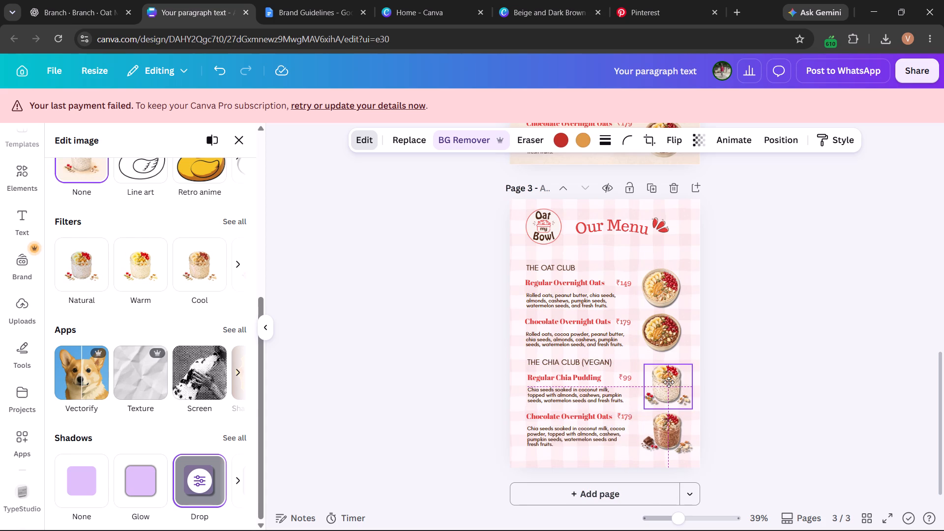
drag(670, 374, 672, 369)
Crop the empty margins on all four sides of the chocolate jar image close to the jar and its scattered toppings.
click(667, 422)
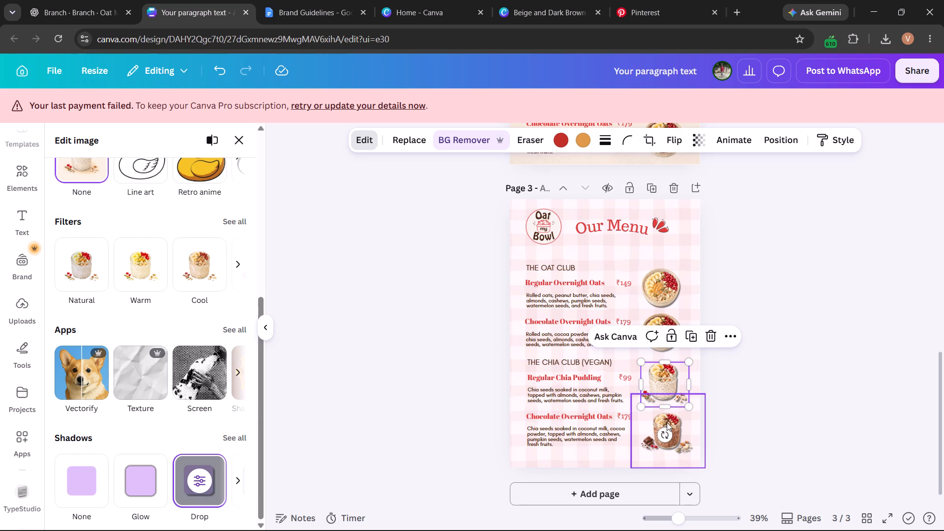
drag(672, 392, 674, 404)
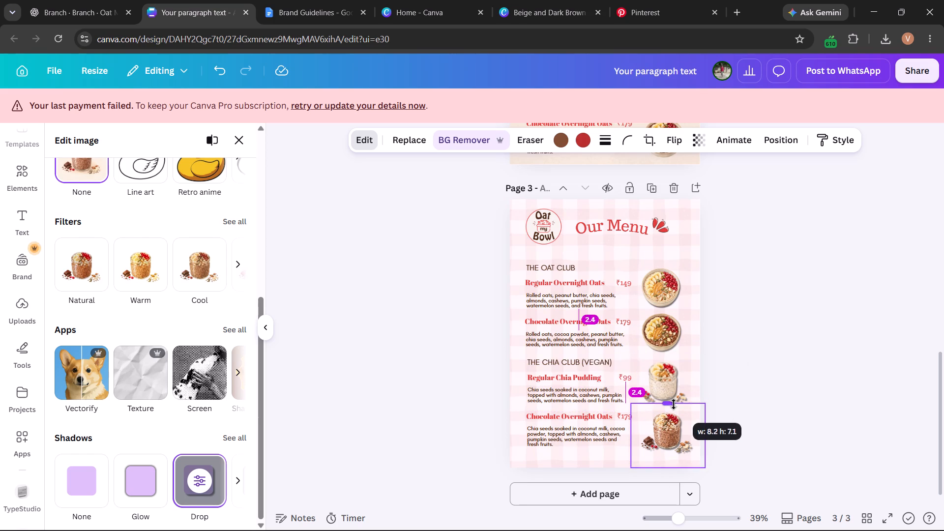
drag(674, 404, 674, 406)
drag(663, 468, 667, 456)
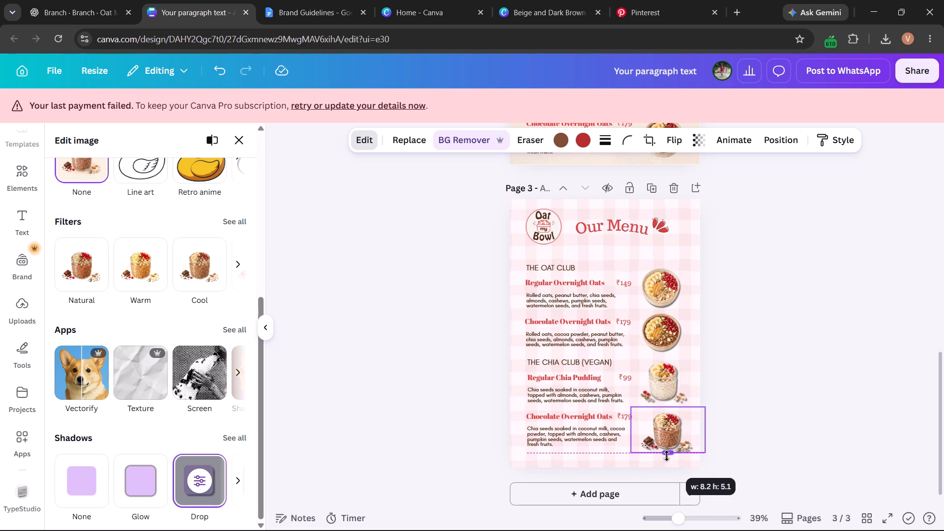
drag(667, 456, 667, 457)
drag(633, 433, 638, 433)
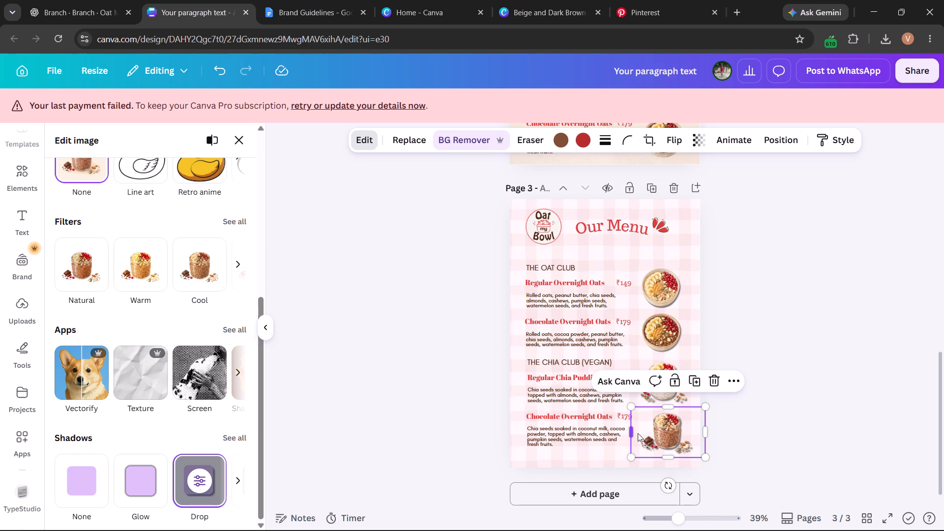
drag(638, 433, 642, 435)
drag(708, 428, 698, 429)
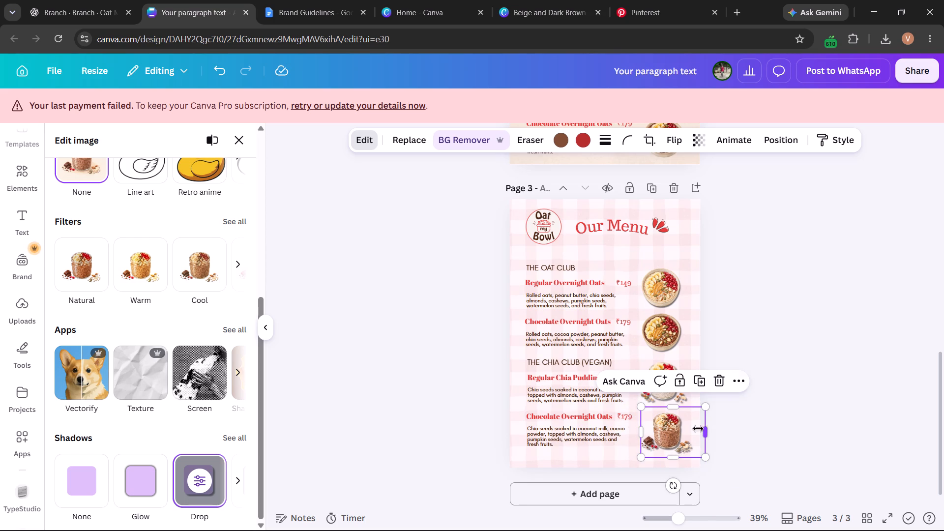
drag(698, 429, 696, 430)
click(716, 404)
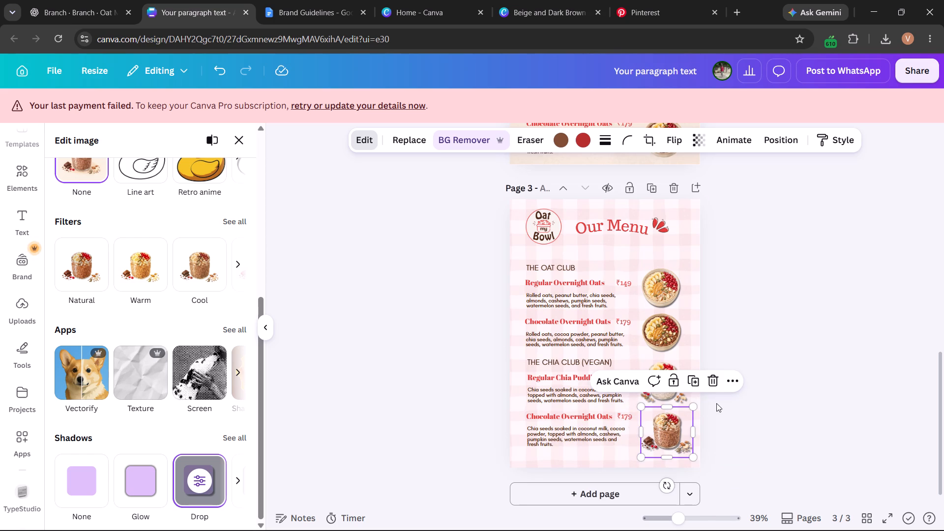
click(784, 394)
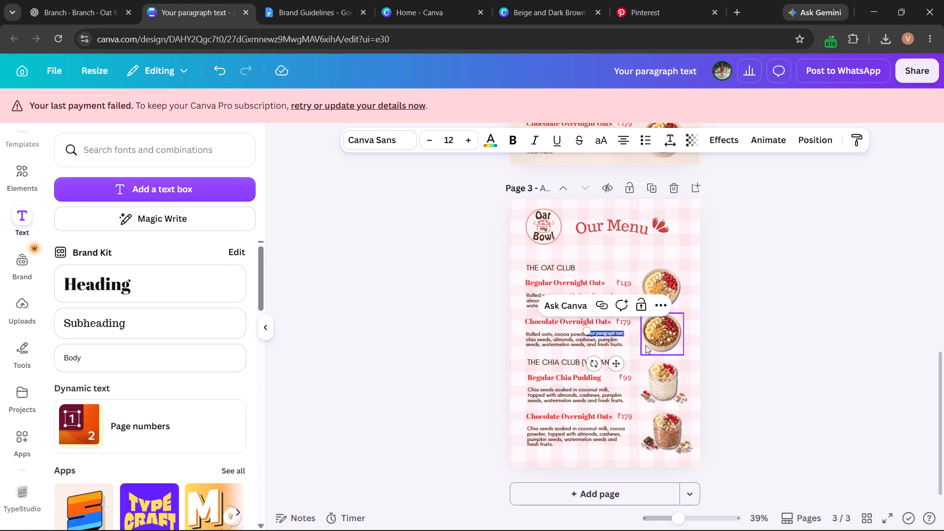
drag(623, 337, 669, 364)
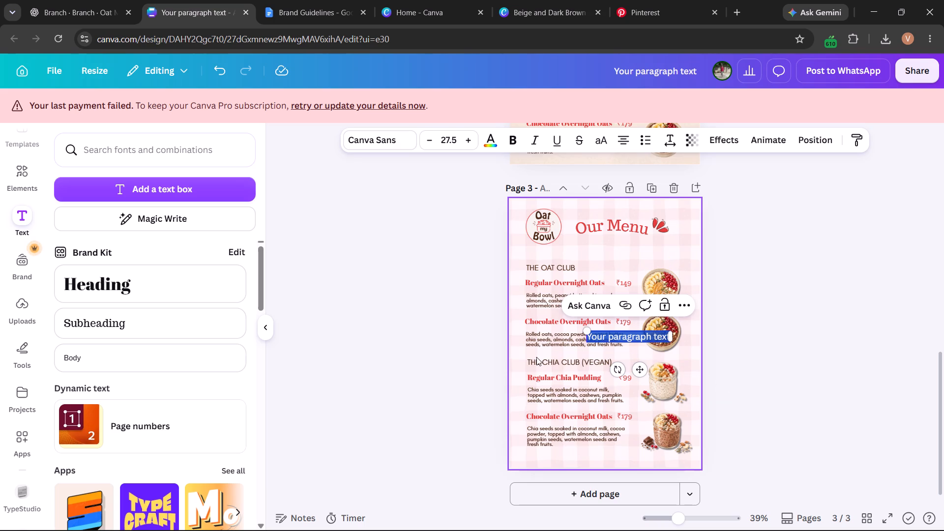
key(ctrl+v)
Match the disclaimer's font to the menu item descriptions by setting it to Glacial Indifference.
click(386, 141)
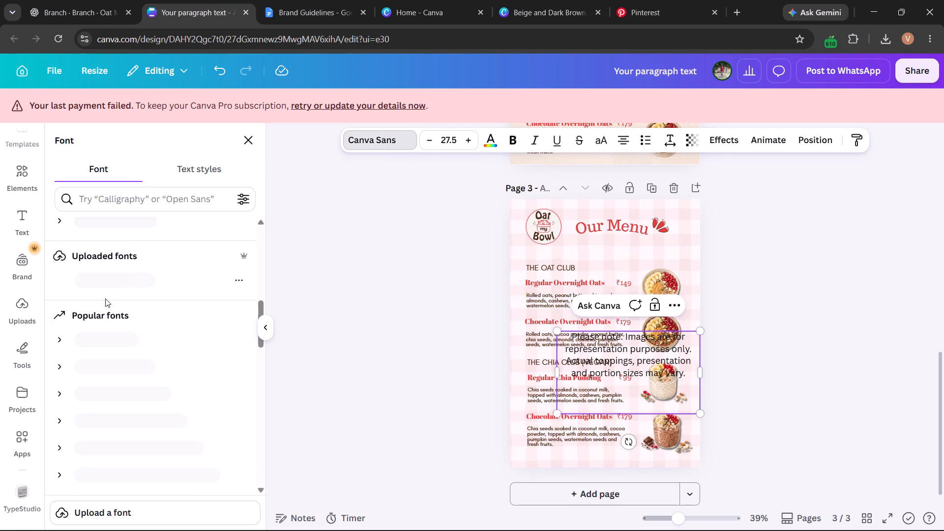
click(104, 395)
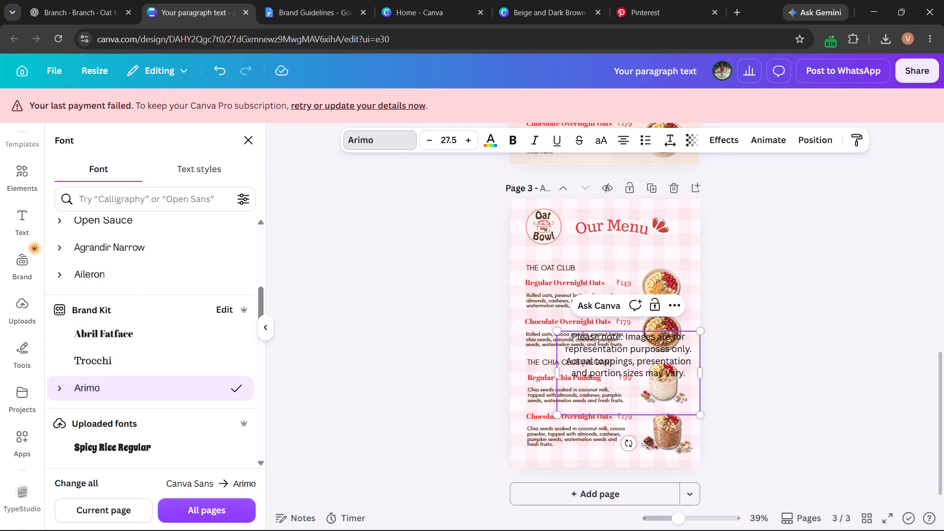
click(549, 306)
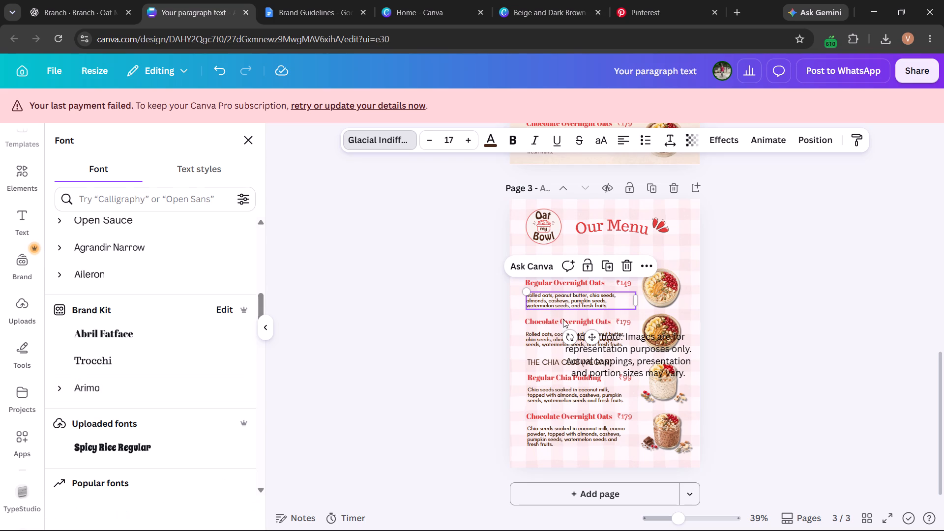
click(616, 342)
scroll(66, 391, up, 4)
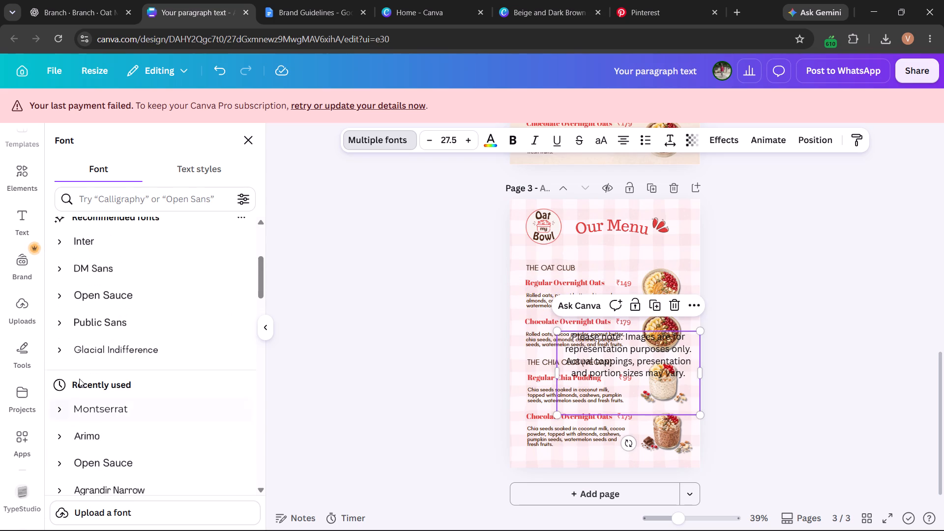
click(107, 350)
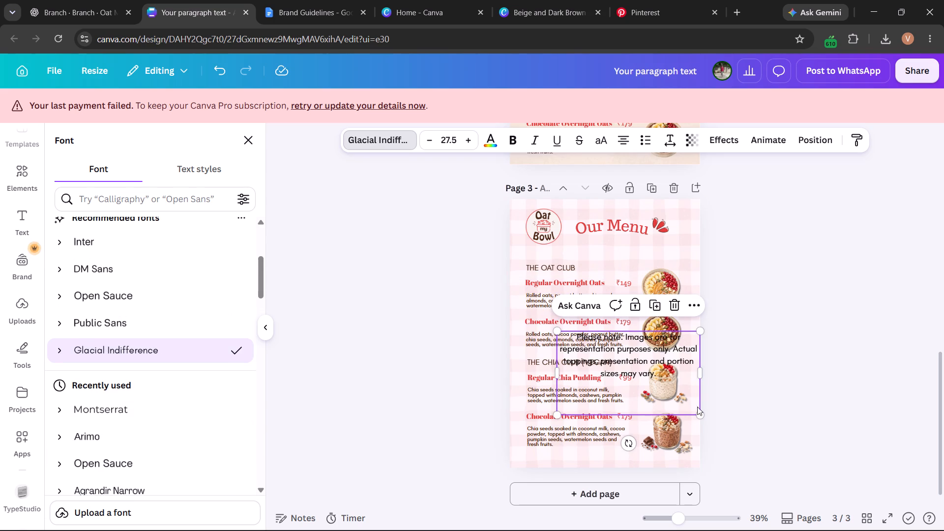
Remove the blank lines at the end of the disclaimer text.
click(684, 409)
click(680, 399)
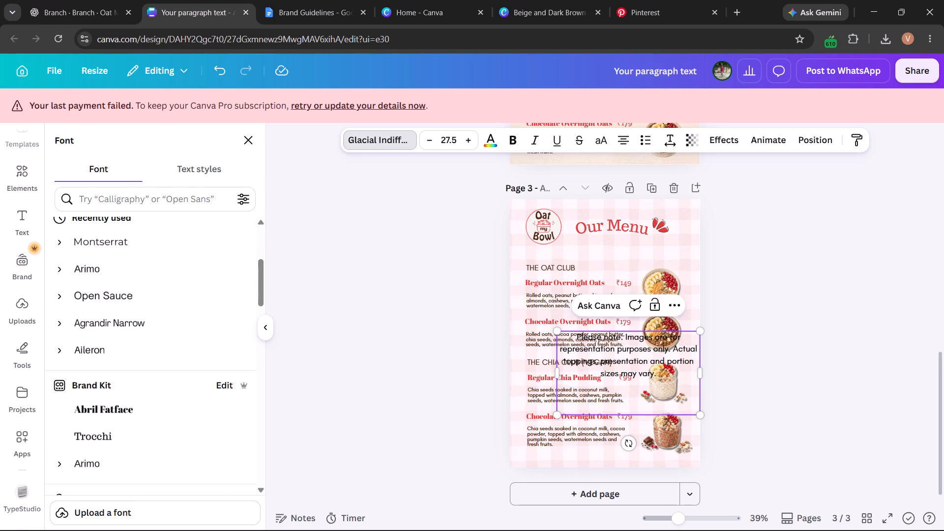
key(BackSpace)
key(BackSpace)
key(Down)
key(Up)
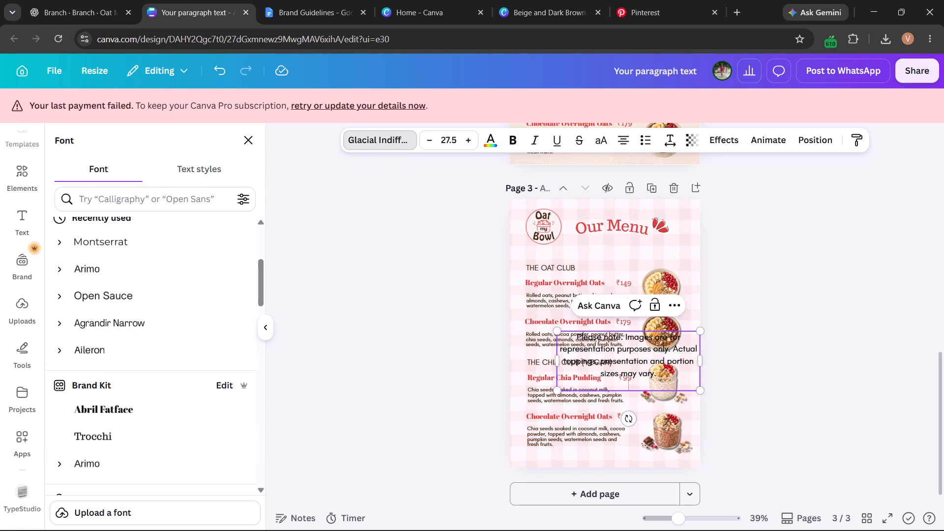
key(BackSpace)
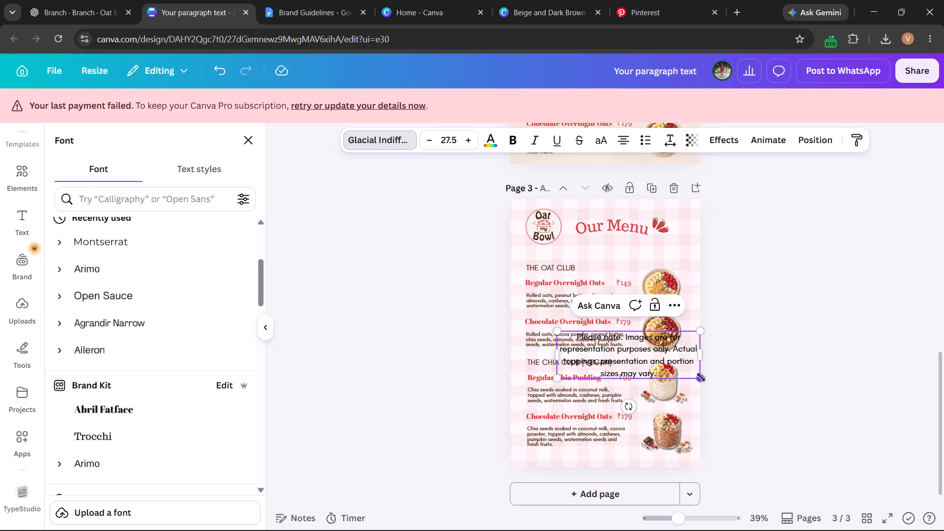
Scale the disclaimer text to size 18.2 and narrow its box so it wraps onto two lines.
drag(701, 377, 593, 338)
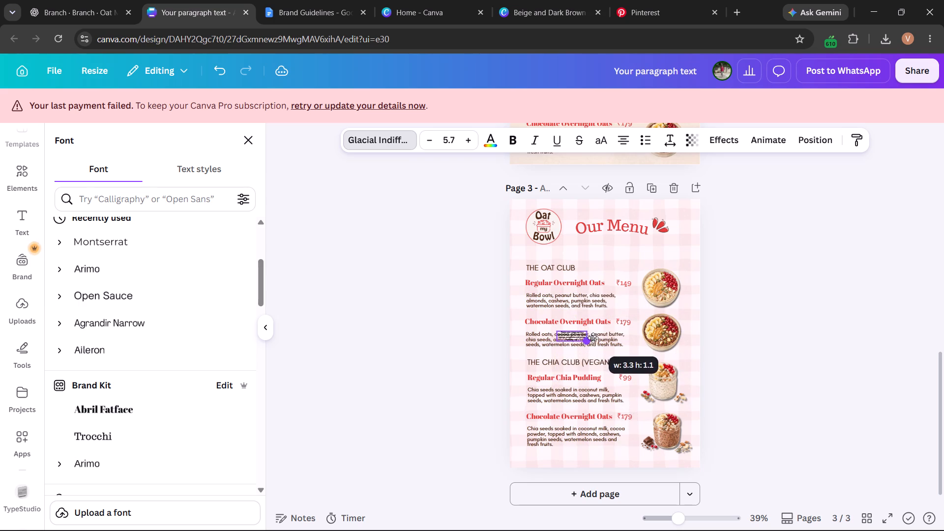
drag(593, 338, 594, 338)
drag(593, 337, 658, 342)
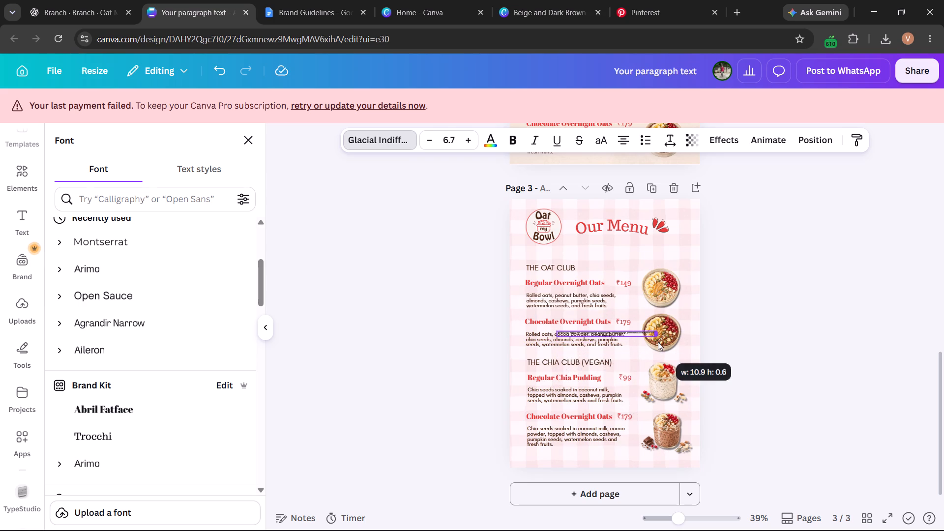
drag(658, 342, 670, 339)
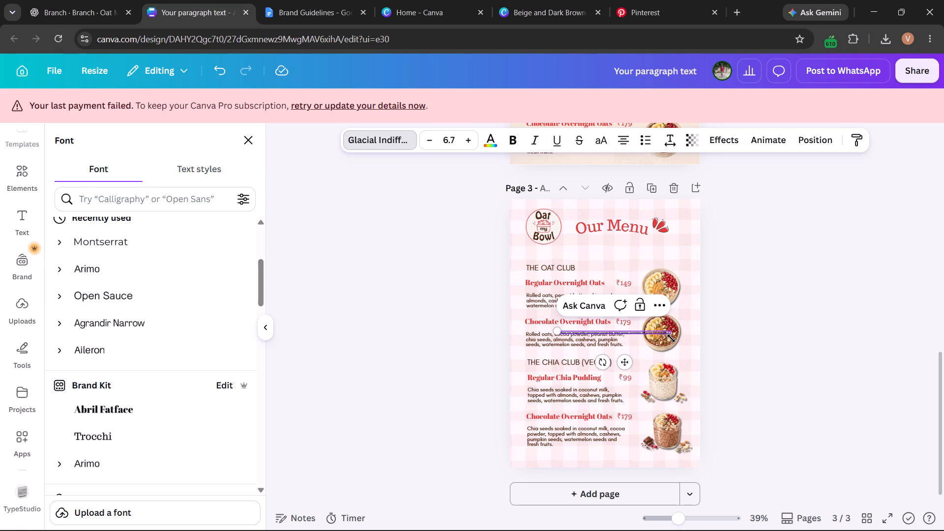
drag(671, 338, 692, 351)
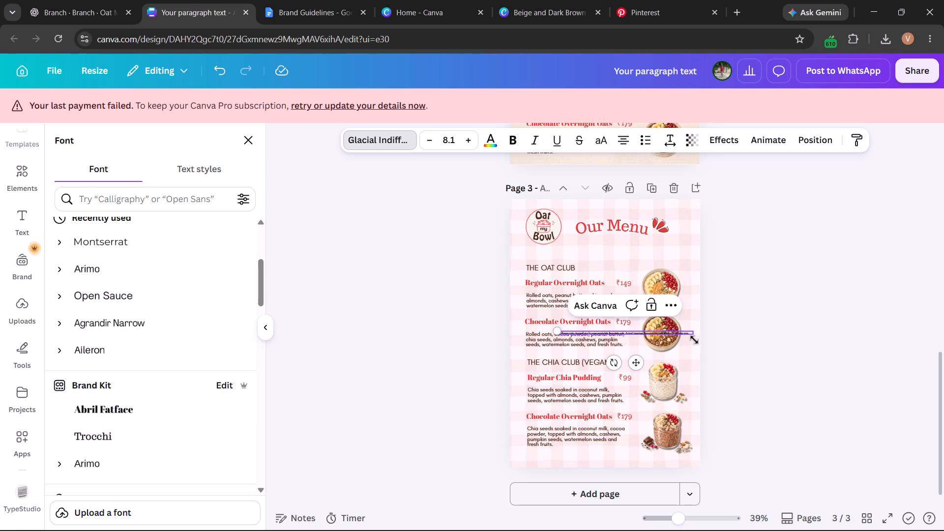
drag(695, 339, 864, 384)
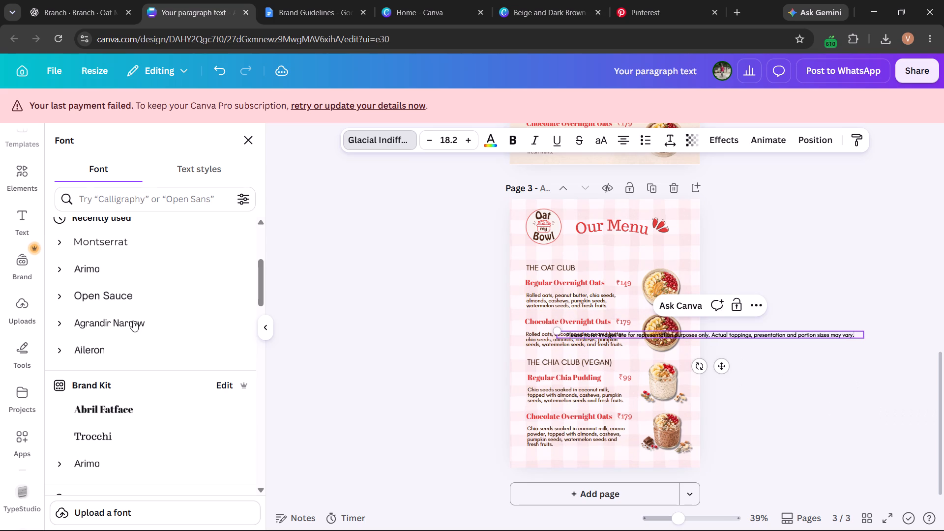
click(565, 333)
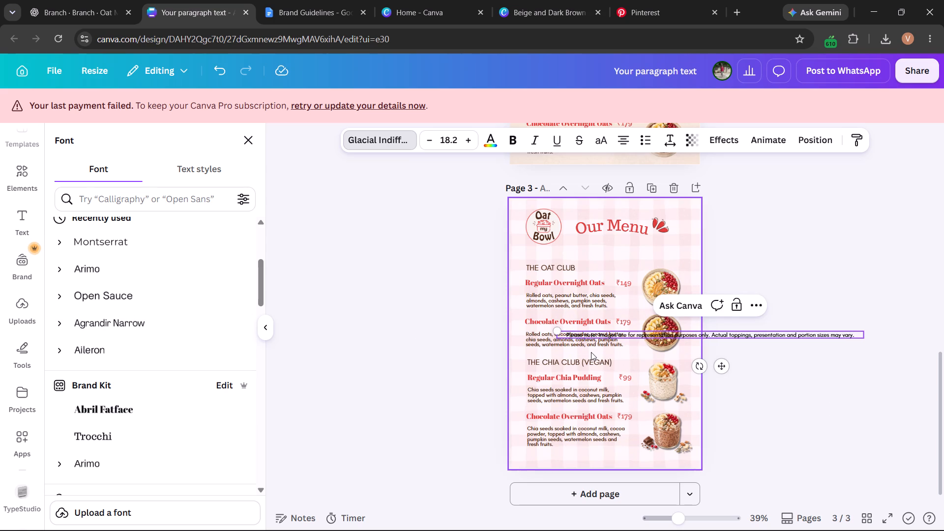
drag(864, 335, 863, 335)
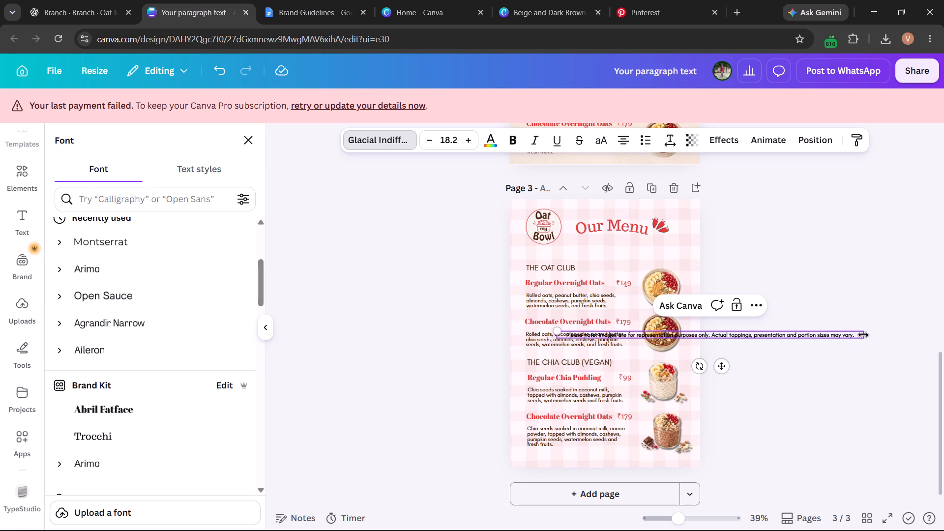
drag(863, 335, 758, 338)
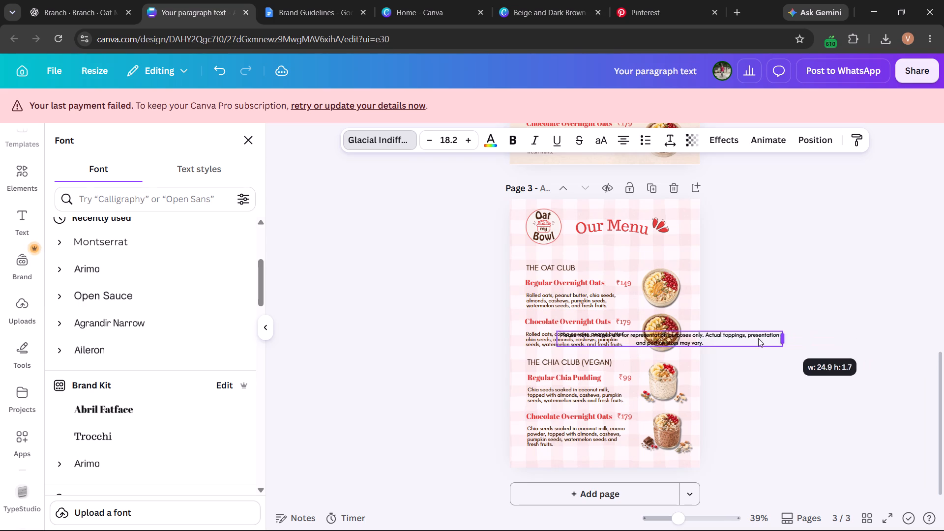
drag(758, 338, 713, 339)
Left-align the disclaimer and tighten its line spacing to about 0.72.
click(619, 134)
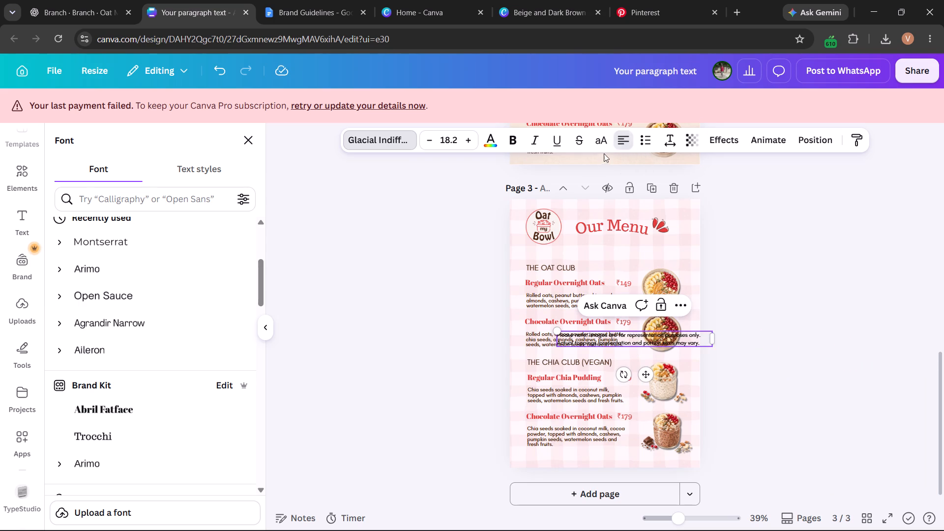
click(662, 138)
drag(646, 233, 644, 233)
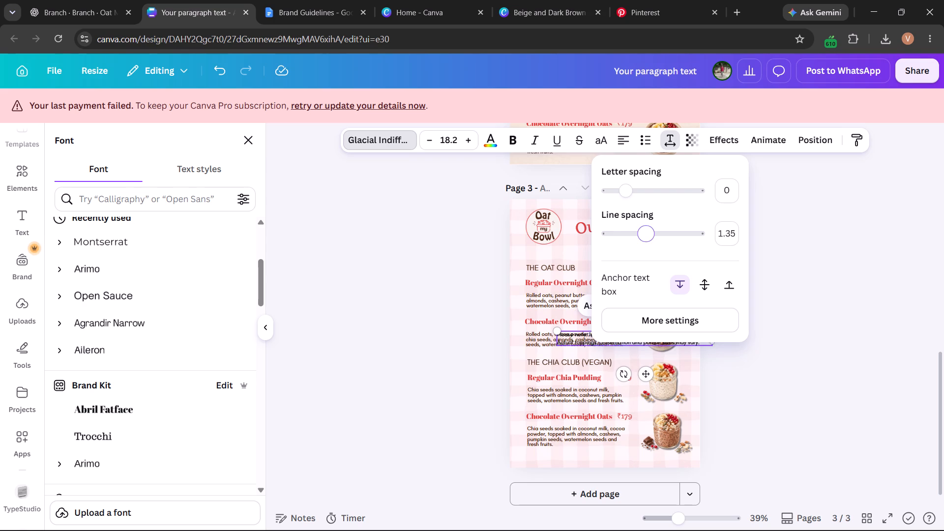
drag(644, 233, 618, 230)
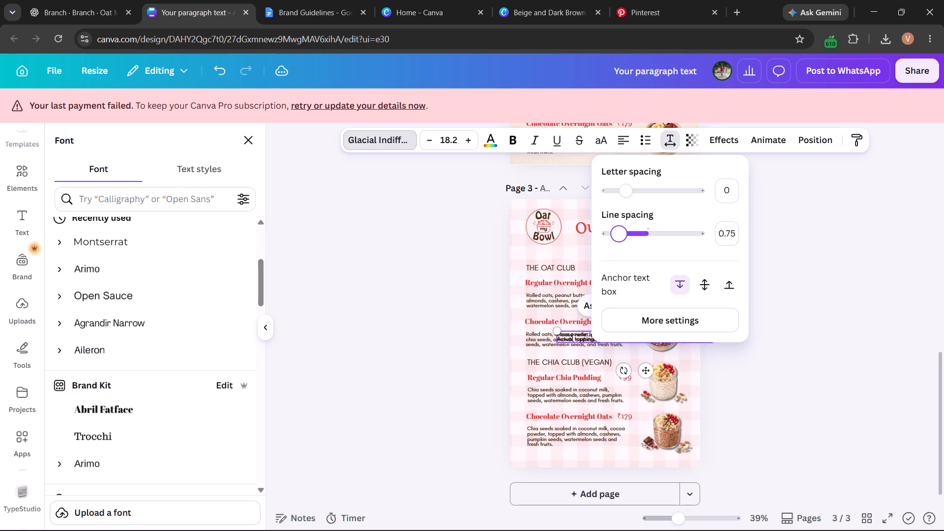
drag(618, 230, 617, 230)
click(876, 273)
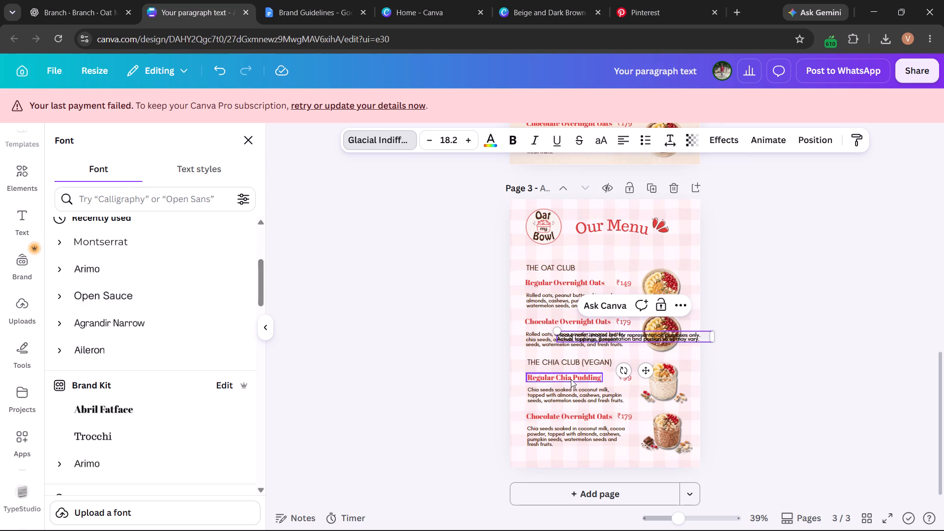
Move the disclaimer to the bottom of page 3, beneath the last chia item's description.
drag(642, 375, 642, 377)
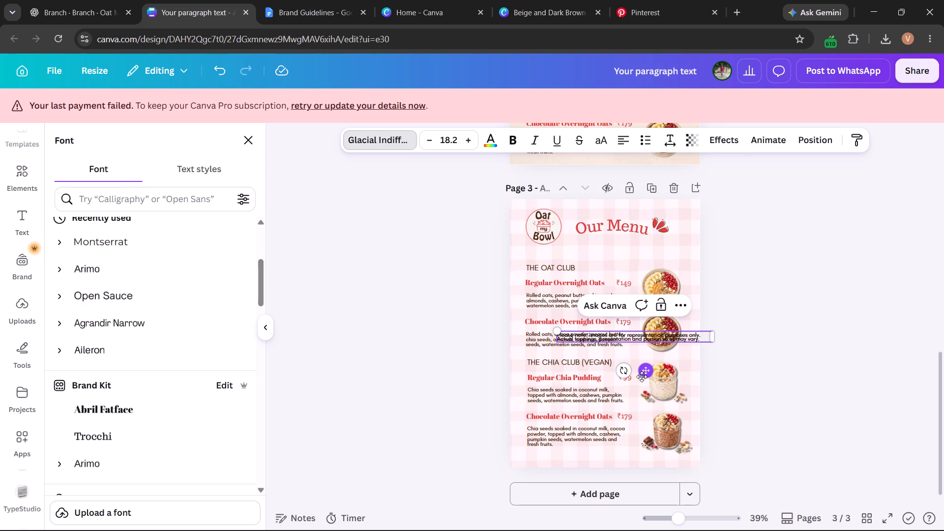
drag(642, 377, 606, 498)
Set the disclaimer's letter spacing to -27 and its line spacing to 0.9.
click(666, 142)
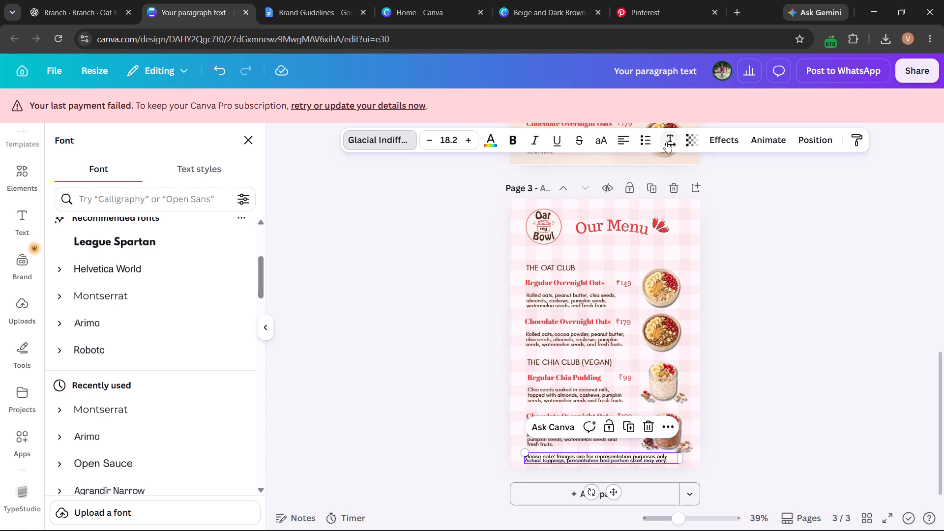
drag(631, 195, 637, 198)
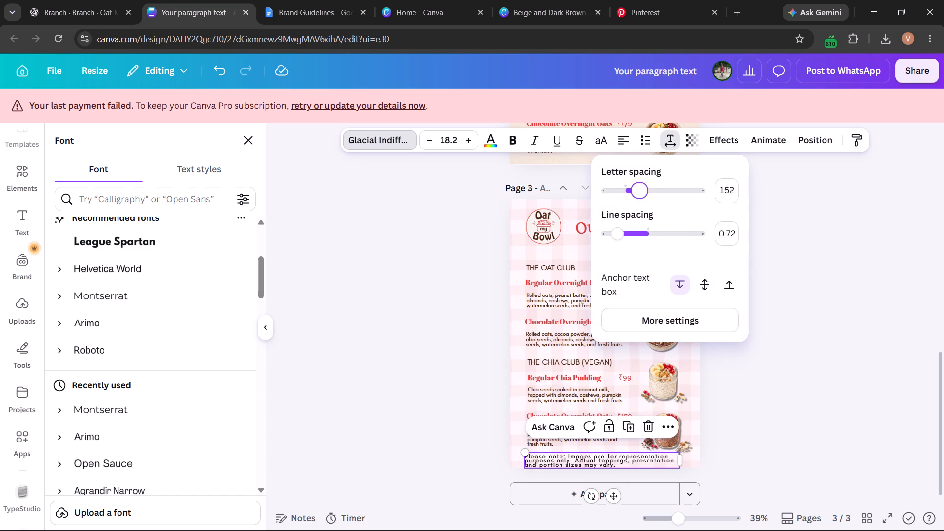
drag(637, 198, 622, 199)
click(625, 232)
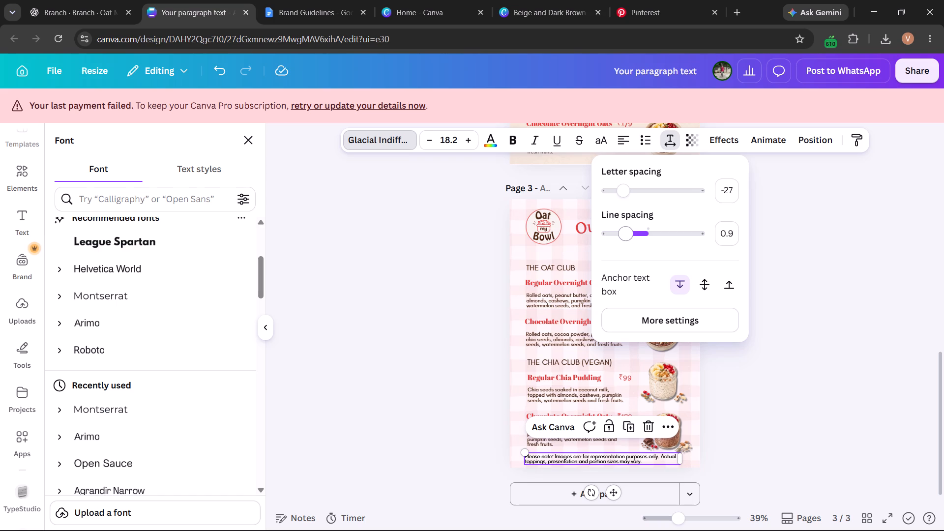
click(763, 404)
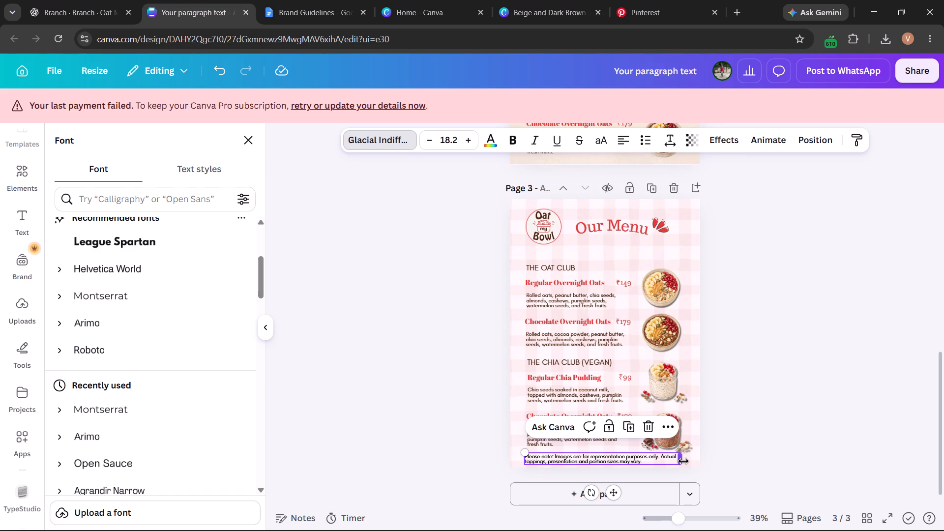
Shrink the disclaimer proportionally to slightly below size 14.3, keeping it on two lines.
drag(682, 466, 673, 461)
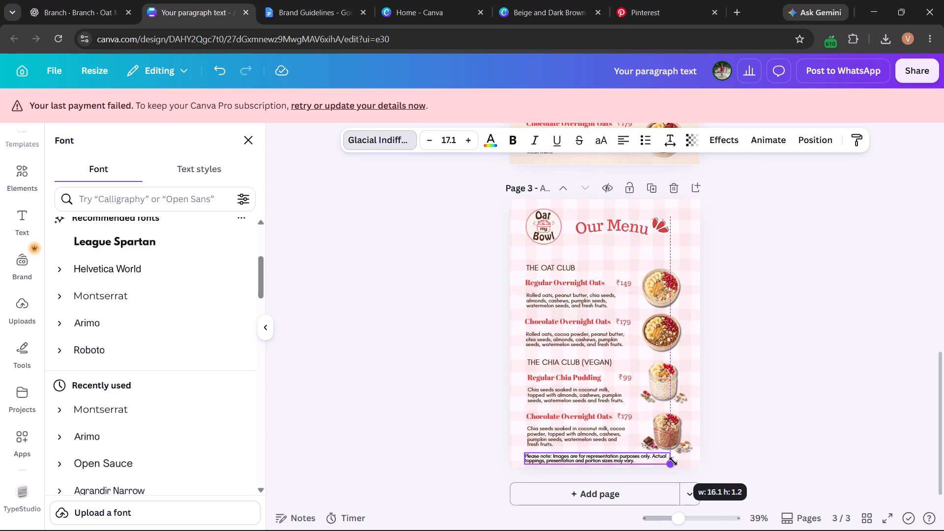
drag(673, 461, 665, 458)
click(793, 454)
click(791, 455)
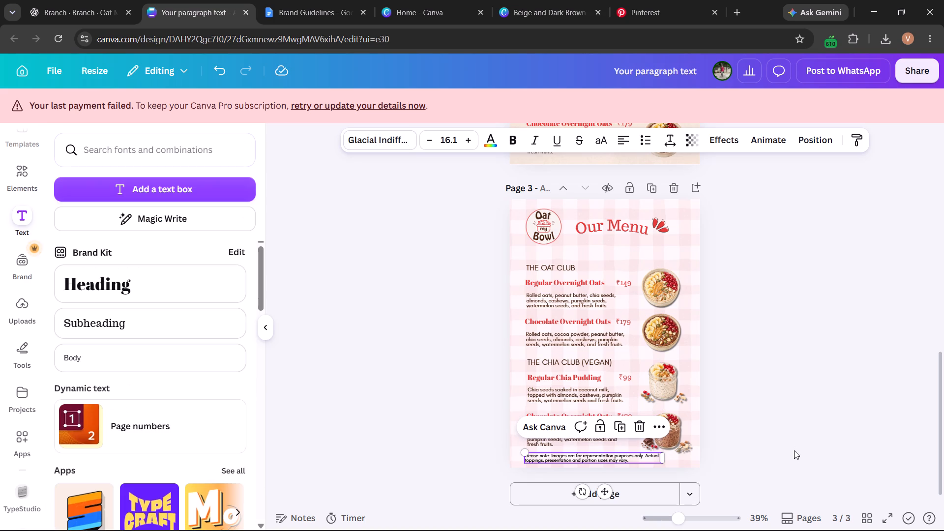
click(600, 462)
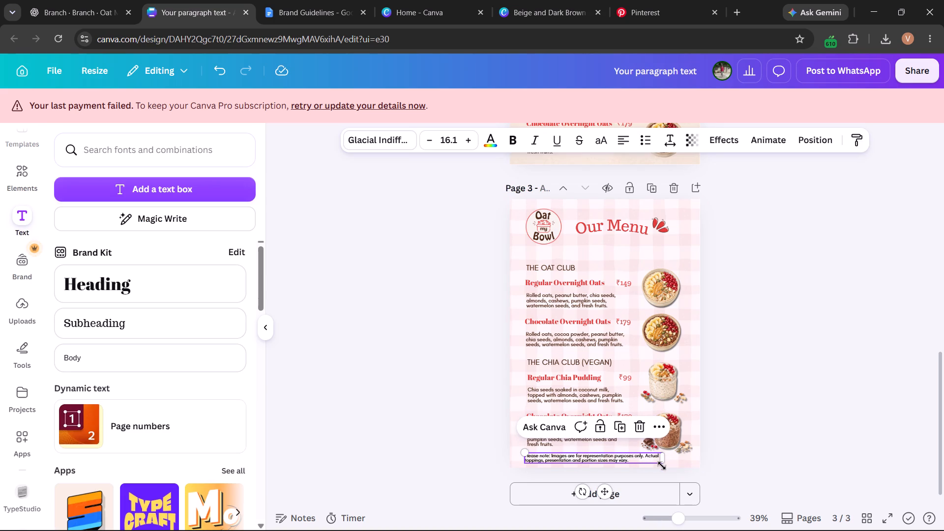
drag(662, 466, 647, 460)
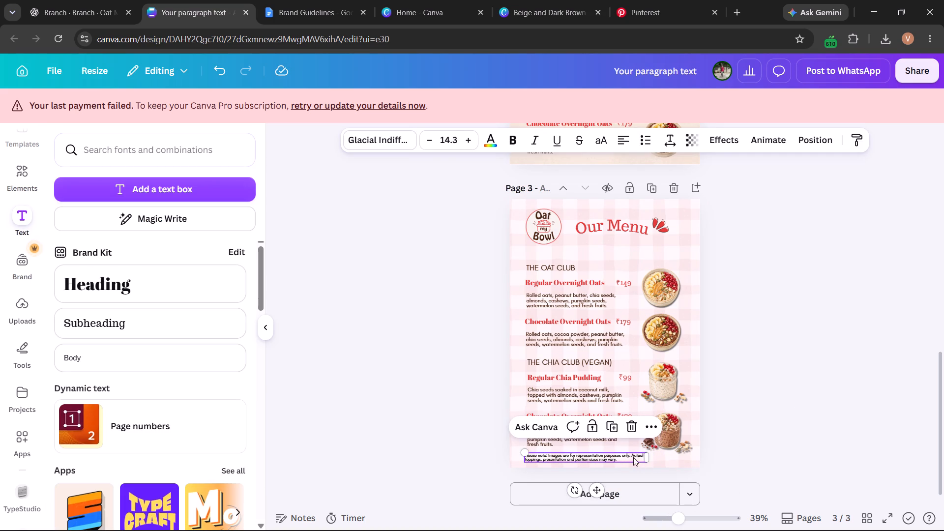
click(778, 439)
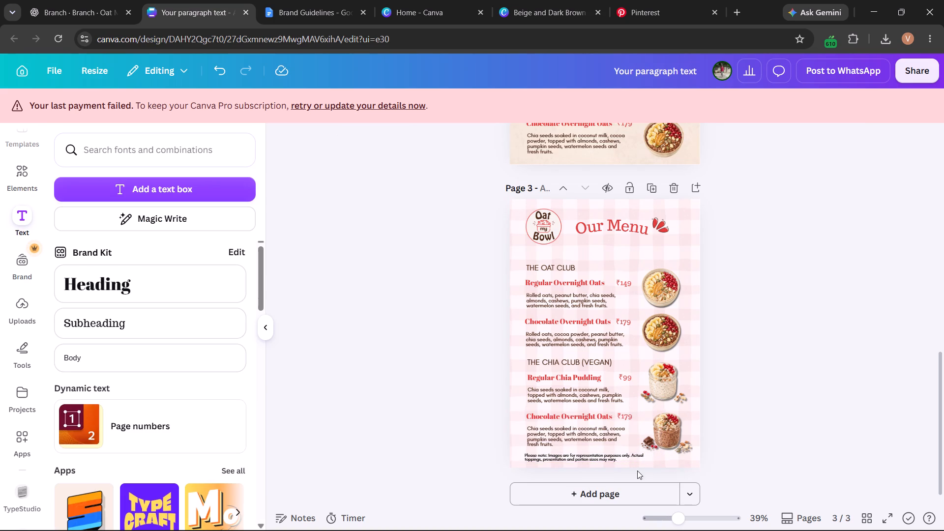
click(623, 460)
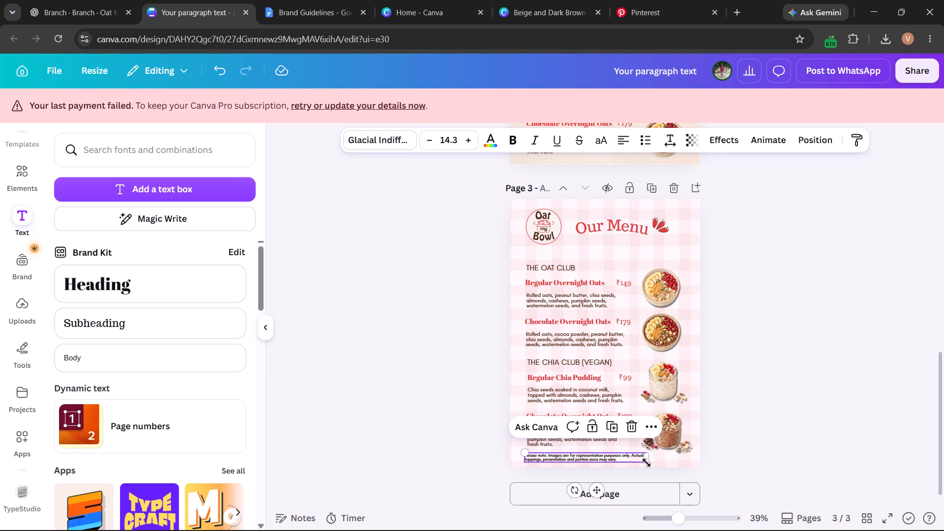
drag(647, 463, 641, 460)
click(789, 442)
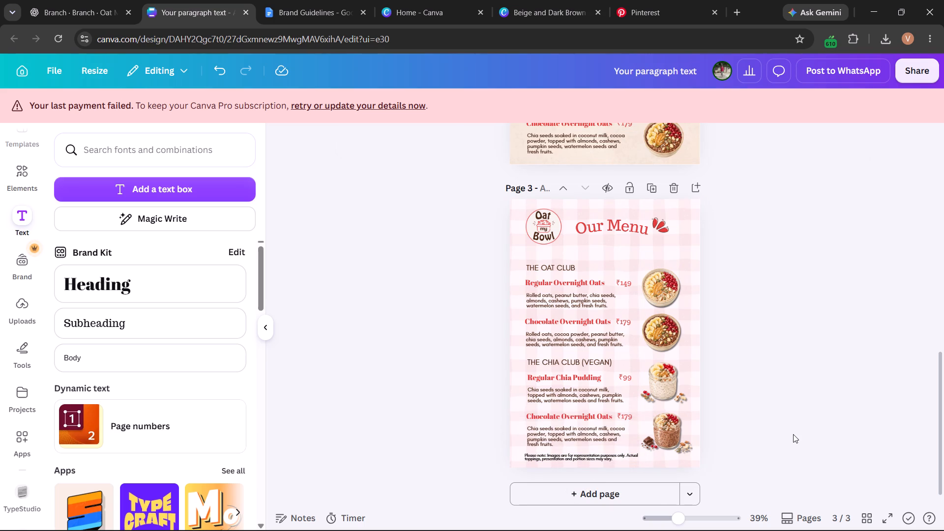
Select all Oat Club and Chia Club headings, item names, prices, descriptions and images, and move them up slightly together to clear the disclaimer.
click(563, 270)
shift+click(565, 285)
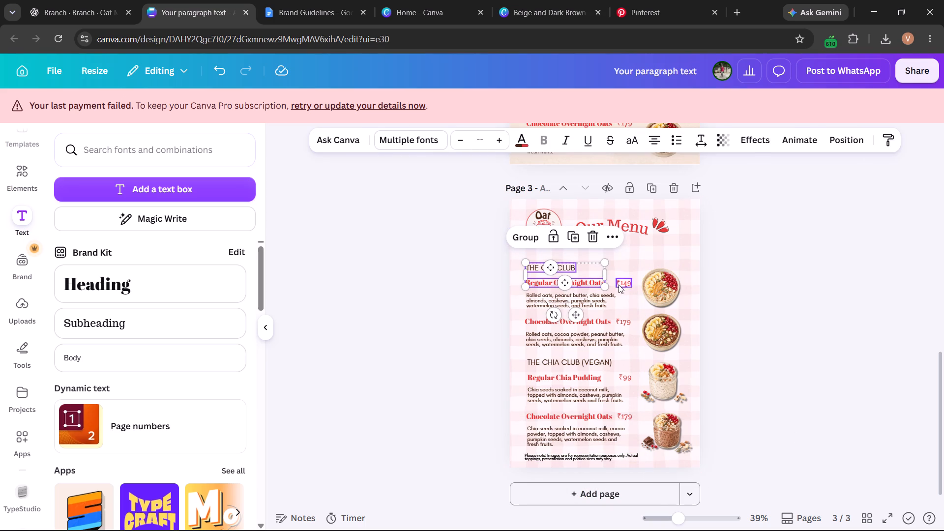
shift+click(619, 284)
shift+click(664, 284)
shift+click(605, 295)
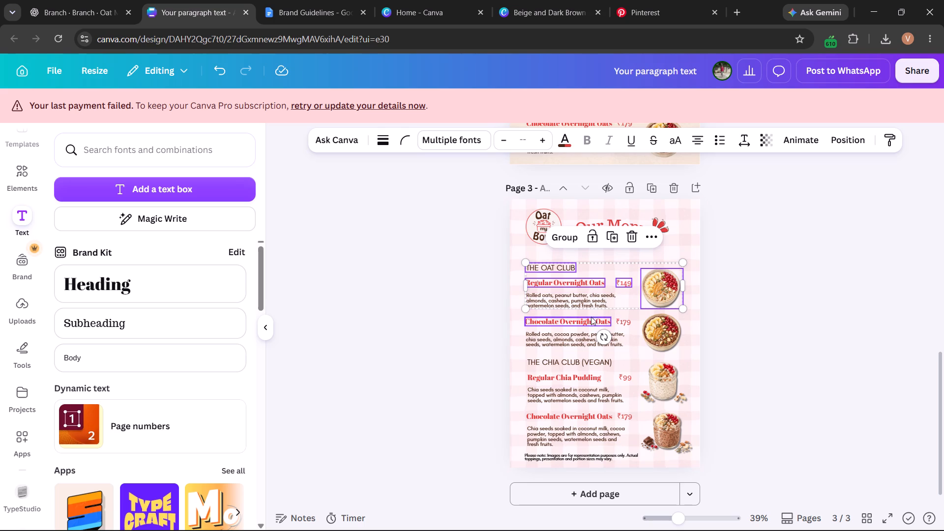
shift+click(591, 322)
shift+click(588, 303)
shift+click(626, 322)
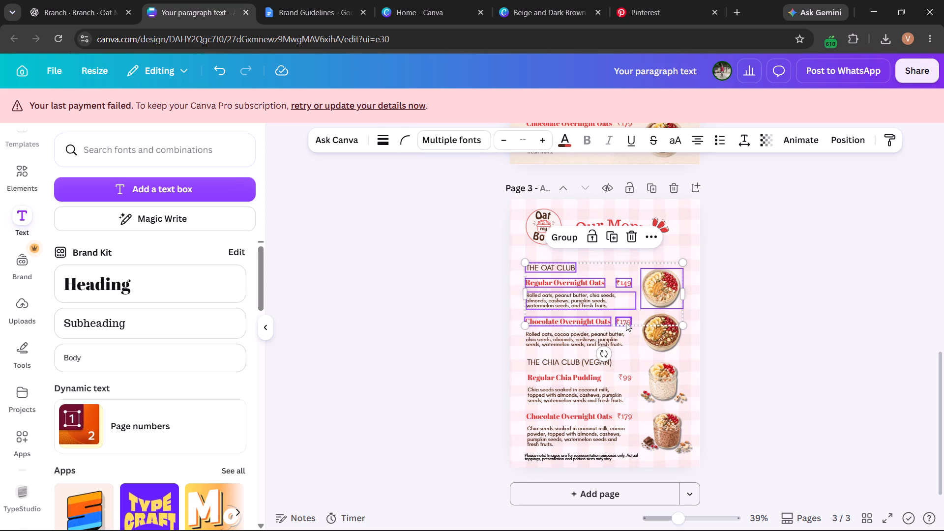
shift+click(660, 325)
shift+click(612, 338)
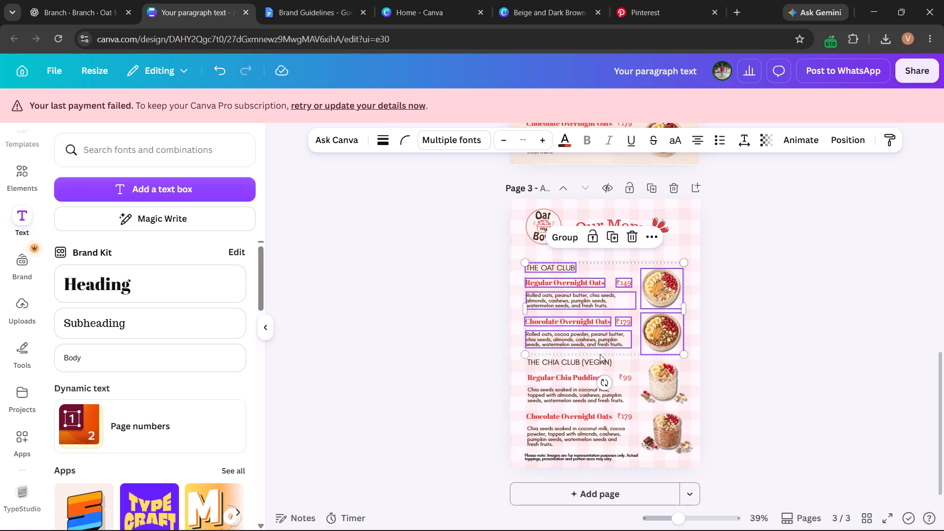
shift+click(596, 360)
shift+click(583, 380)
shift+click(577, 387)
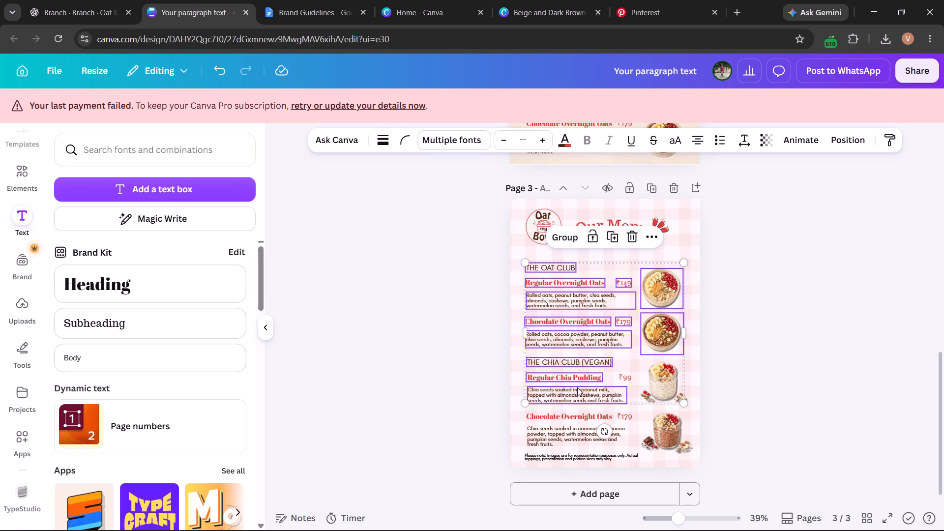
shift+click(622, 376)
shift+click(673, 375)
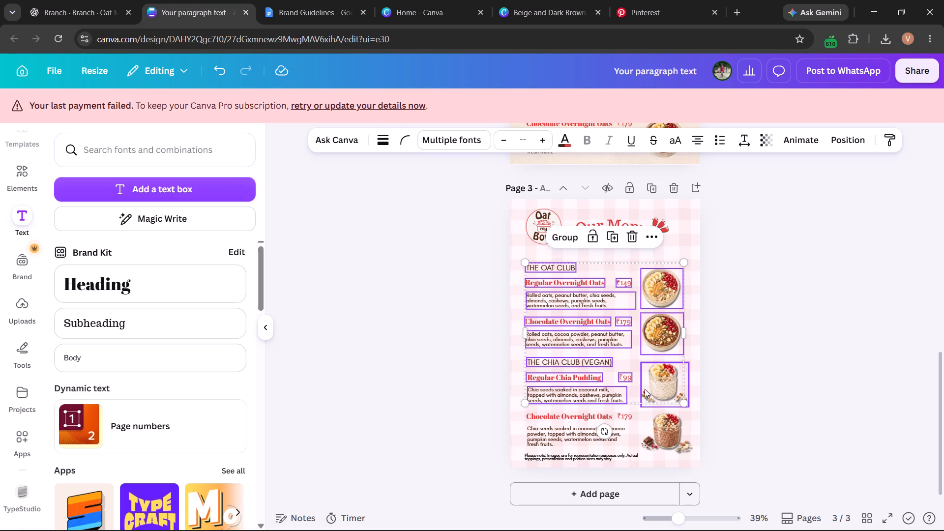
shift+click(656, 381)
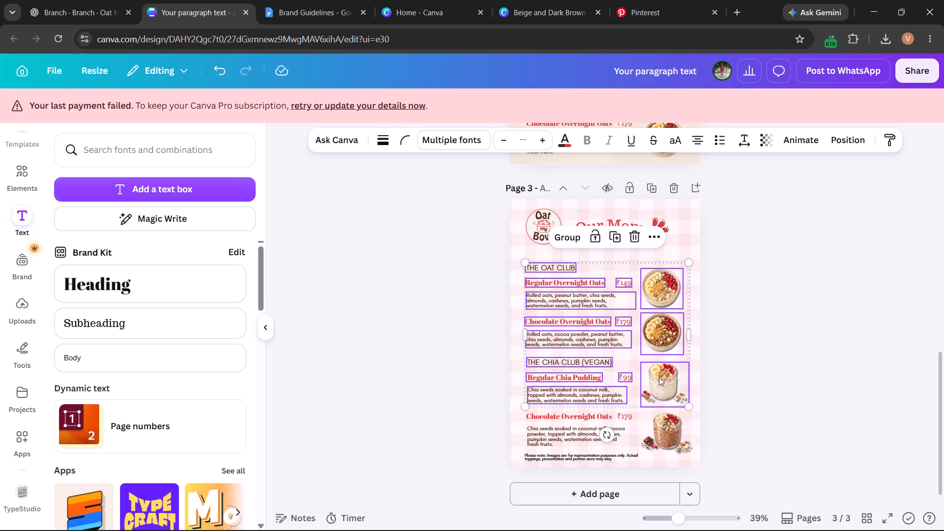
shift+click(586, 420)
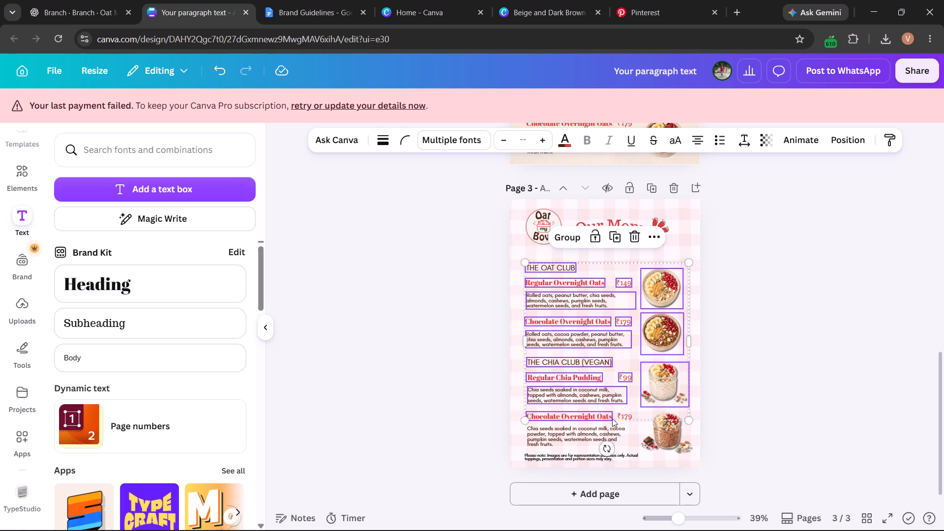
shift+click(618, 415)
shift+click(546, 432)
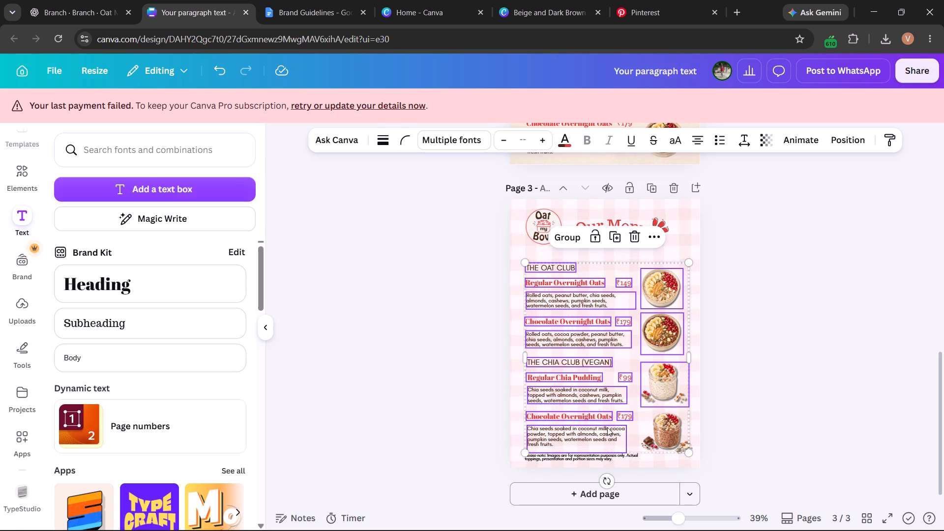
shift+click(663, 421)
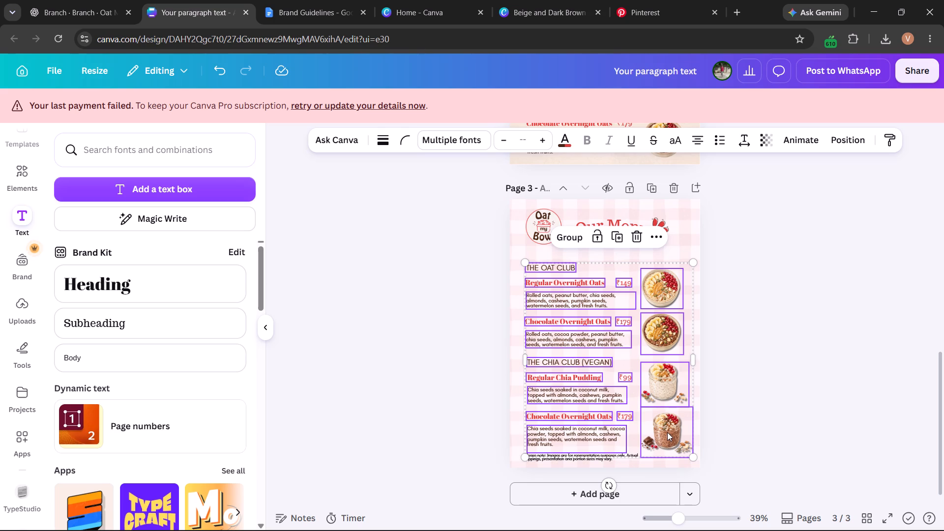
drag(667, 432, 666, 424)
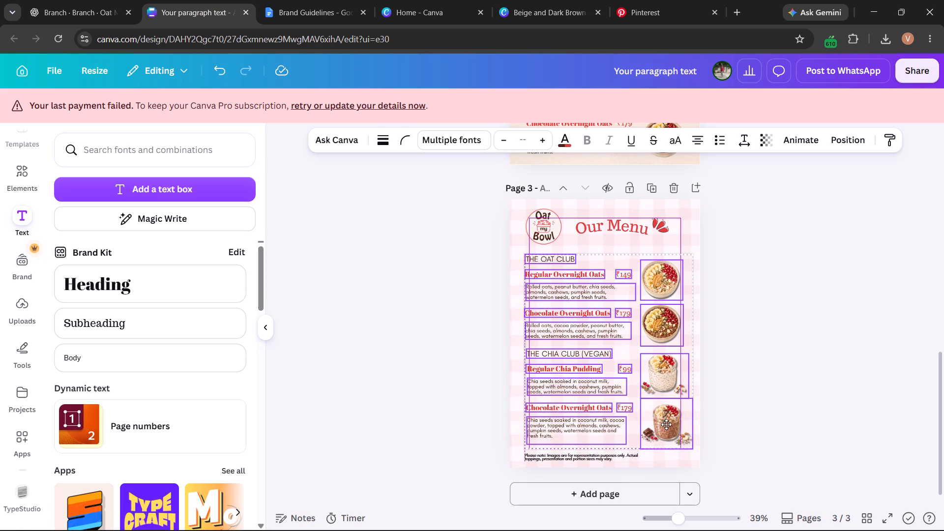
Nudge the selected Oat Club and Chia Club text and images down slightly together on page 3.
drag(666, 424, 666, 427)
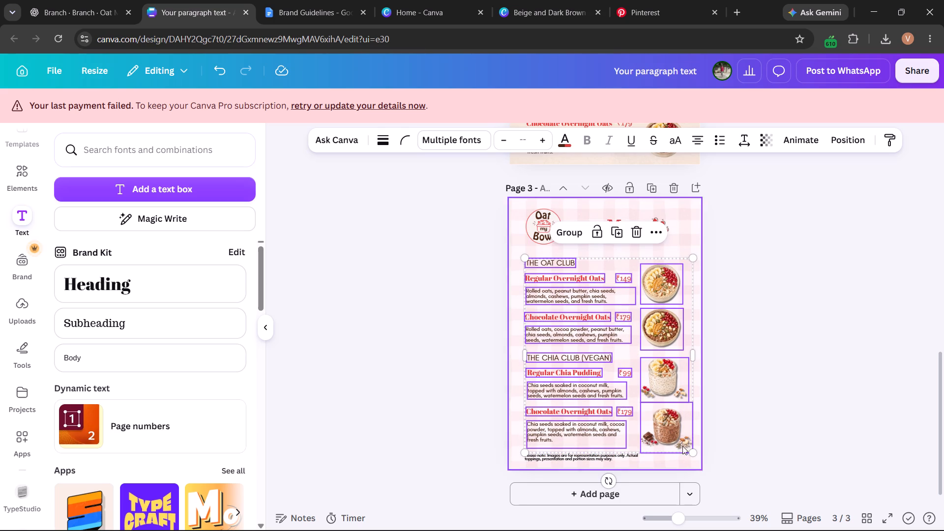
click(738, 430)
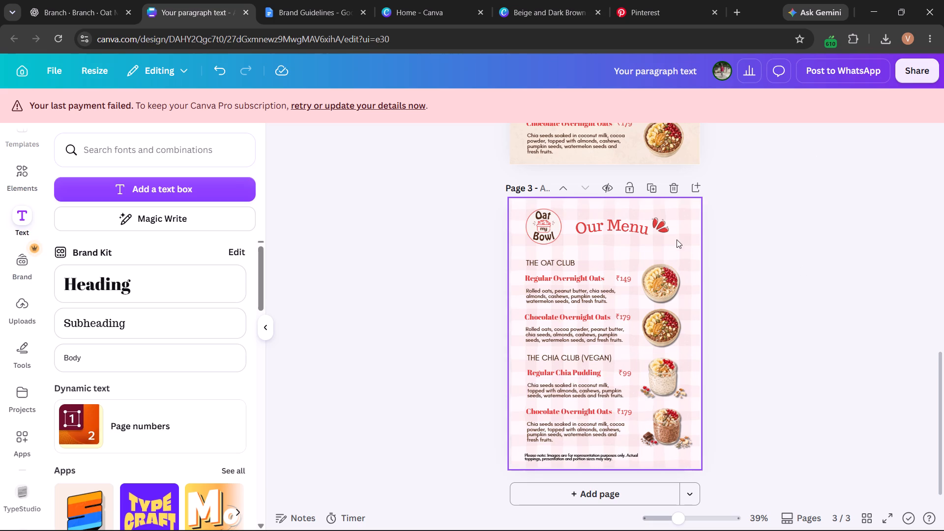
Duplicate the finished pink gingham menu page 3 as page 4.
click(696, 225)
click(651, 190)
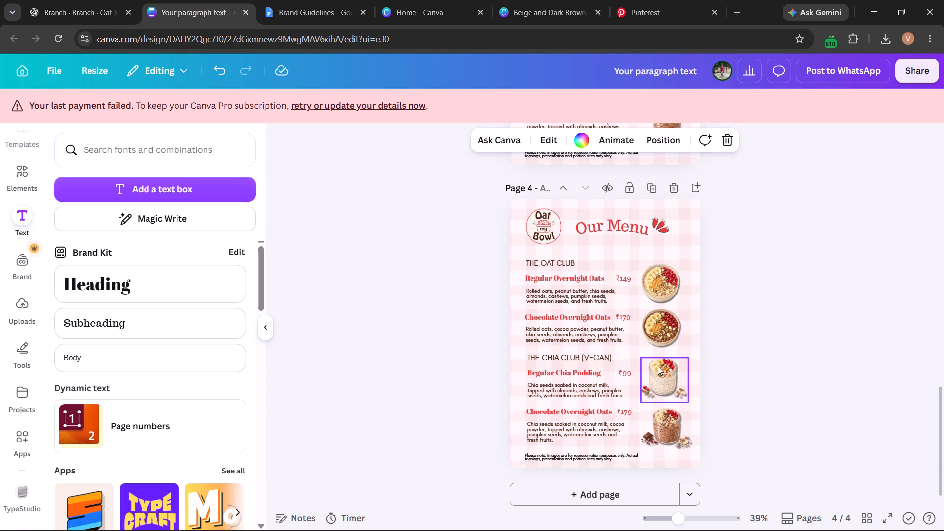
click(590, 457)
click(859, 395)
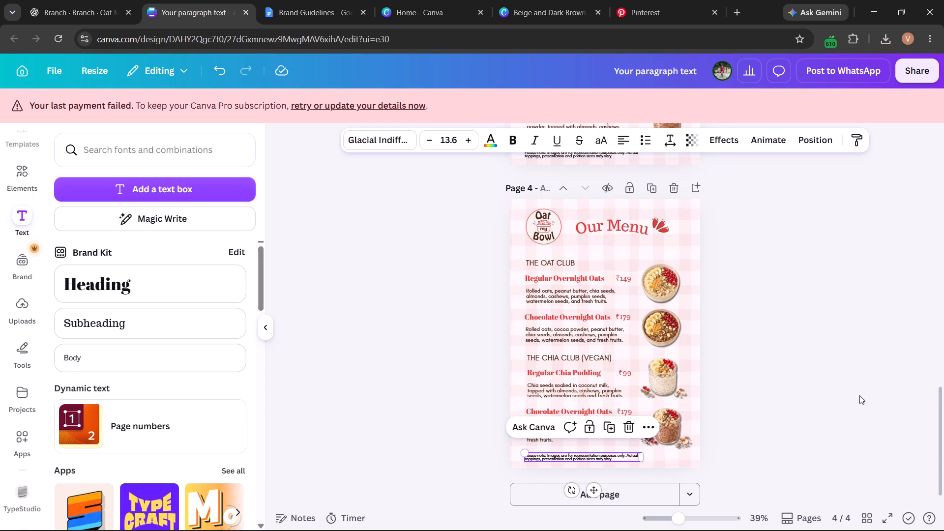
Detach the beige textured background image from page 2 and move it onto page 4 as that page's background.
scroll(772, 369, down, 3)
scroll(772, 369, up, 5)
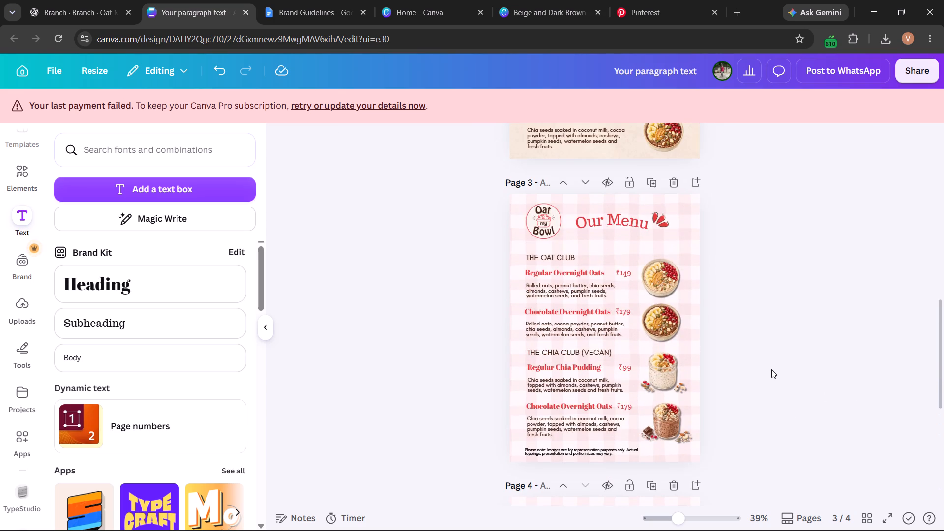
scroll(771, 369, up, 2)
click(635, 178)
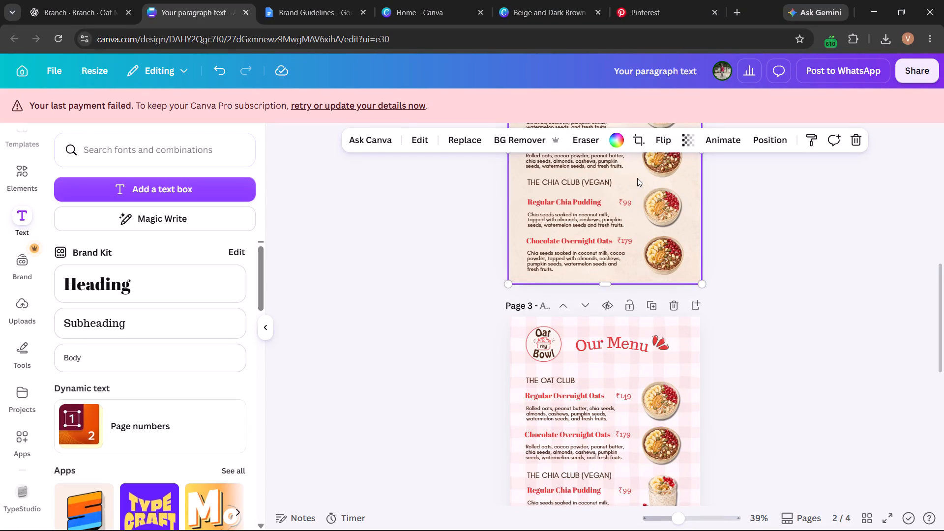
click(640, 179)
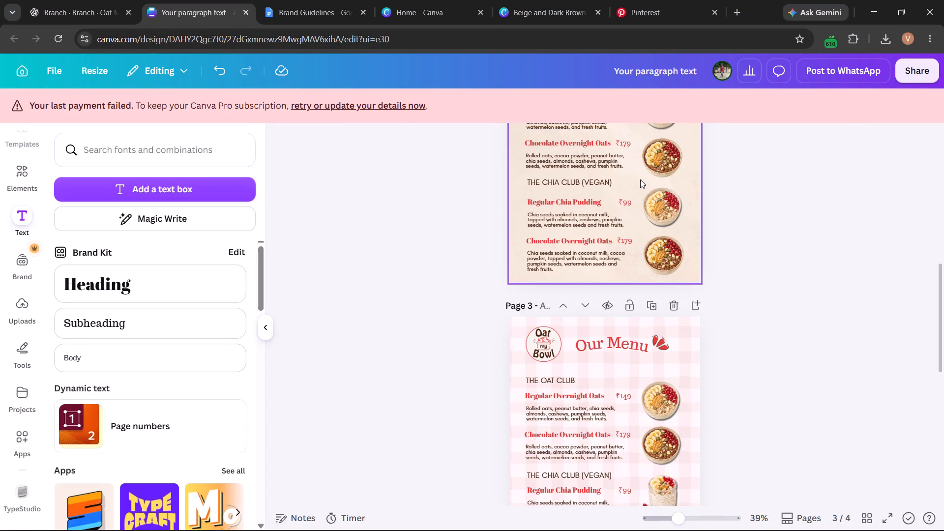
right_click(640, 181)
click(702, 467)
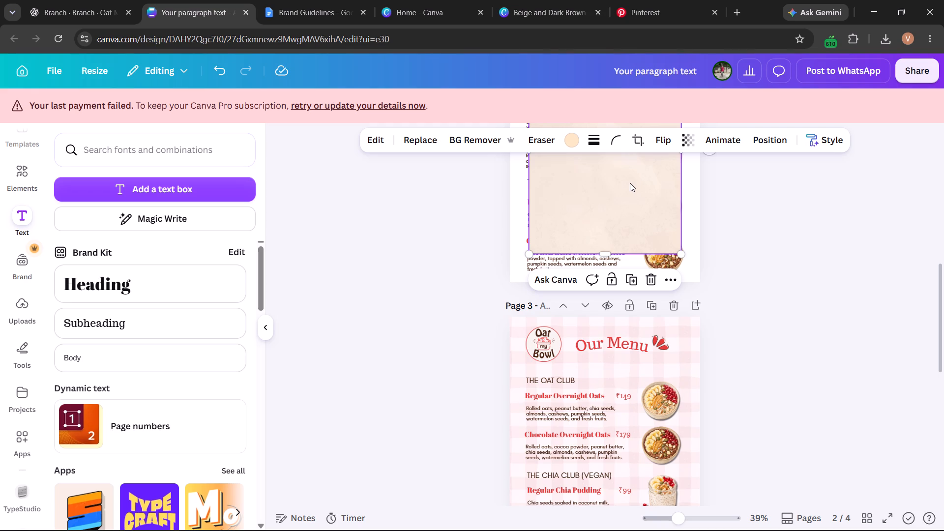
drag(629, 182, 641, 442)
scroll(633, 420, down, 1)
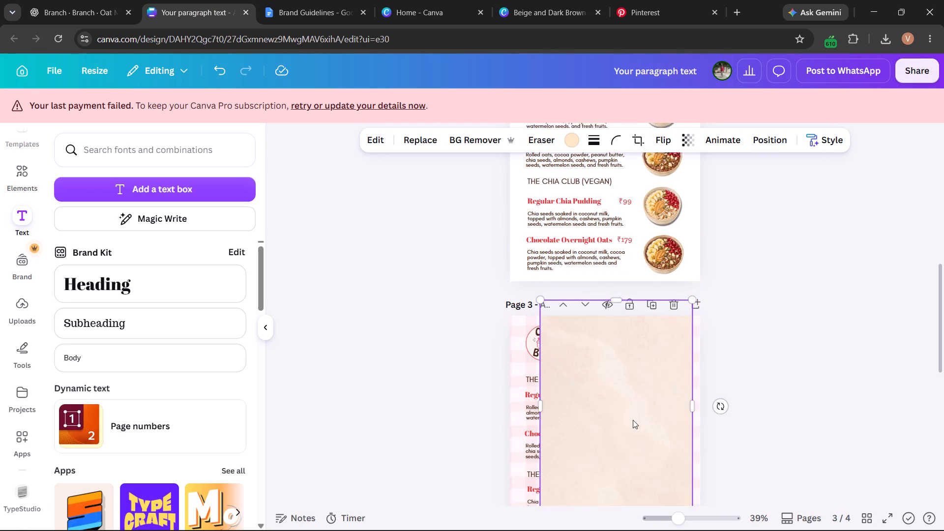
Move the beige textured image onto page 4 and set it as that page's background in place of the pink gingham.
scroll(633, 420, down, 3)
drag(605, 214, 598, 510)
scroll(612, 328, down, 3)
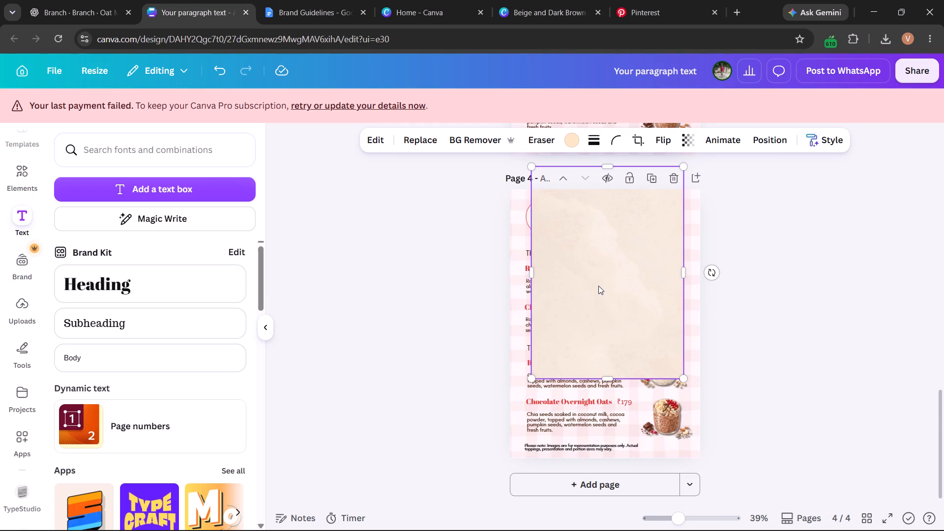
right_click(598, 286)
click(631, 425)
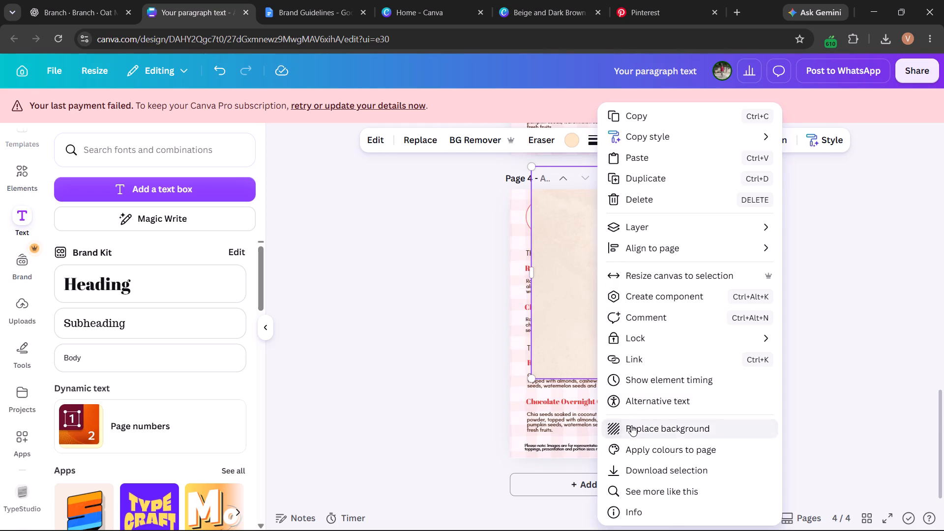
scroll(637, 401, up, 1)
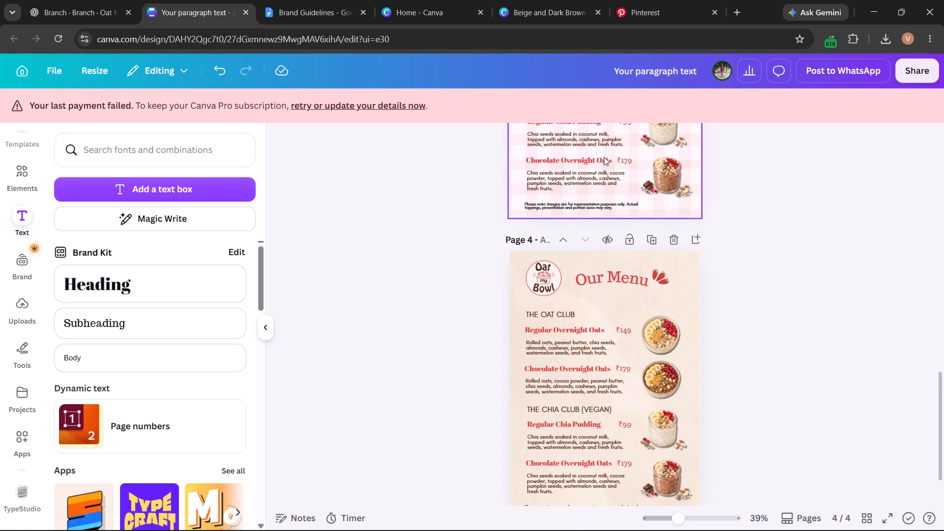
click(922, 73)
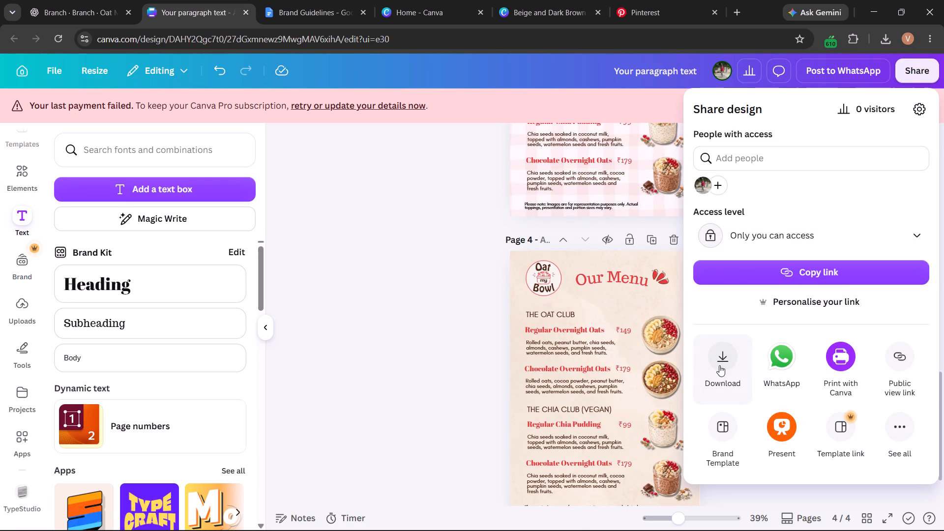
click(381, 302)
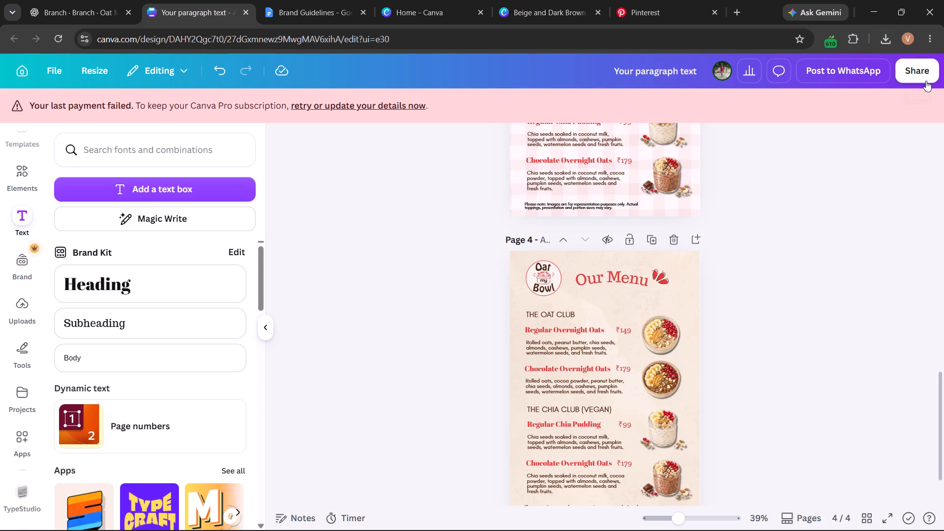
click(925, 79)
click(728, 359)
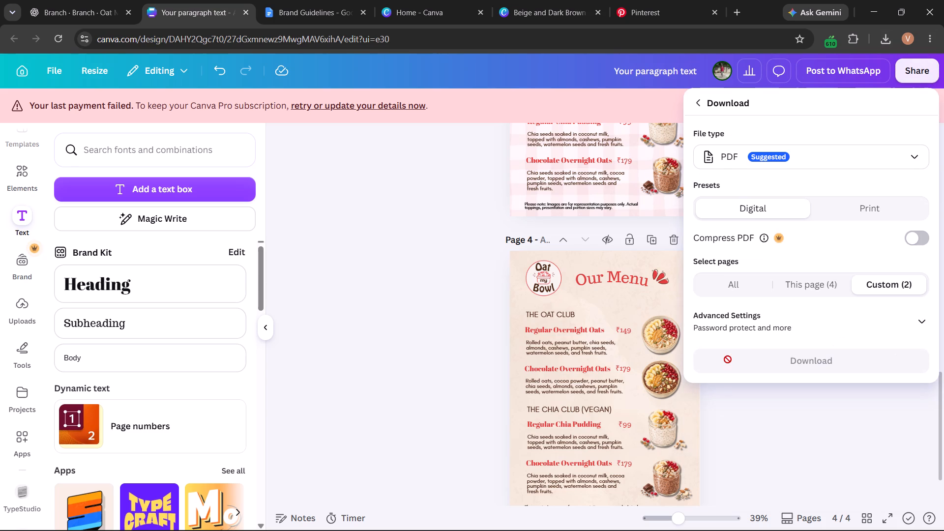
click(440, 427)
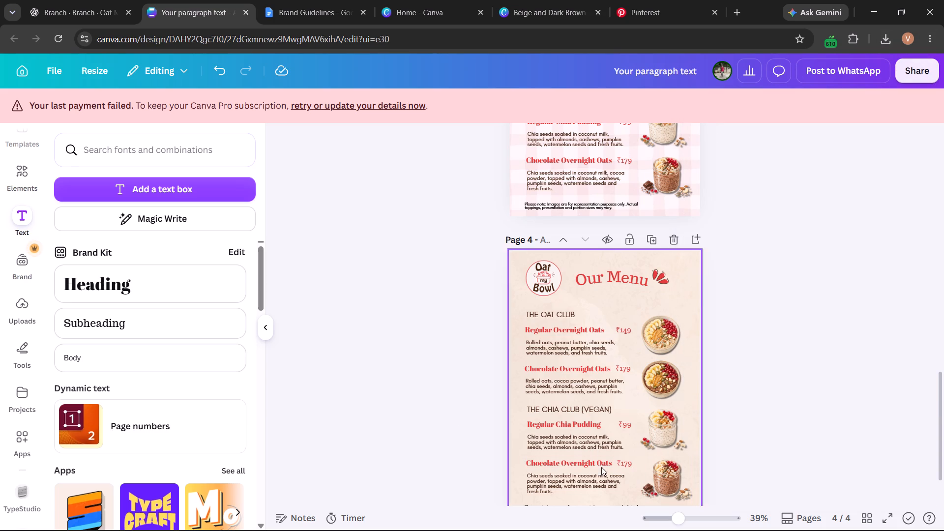
Rename the Chia Club's Chocolate Overnight Oats item on page 4 as Chocolate Chia Pudding.
double_click(585, 468)
double_click(585, 467)
click(596, 459)
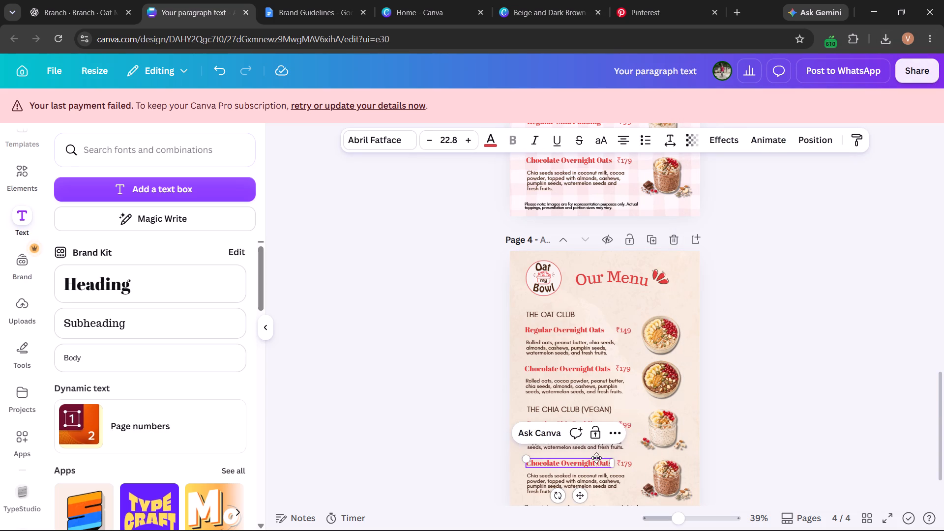
drag(562, 465, 611, 465)
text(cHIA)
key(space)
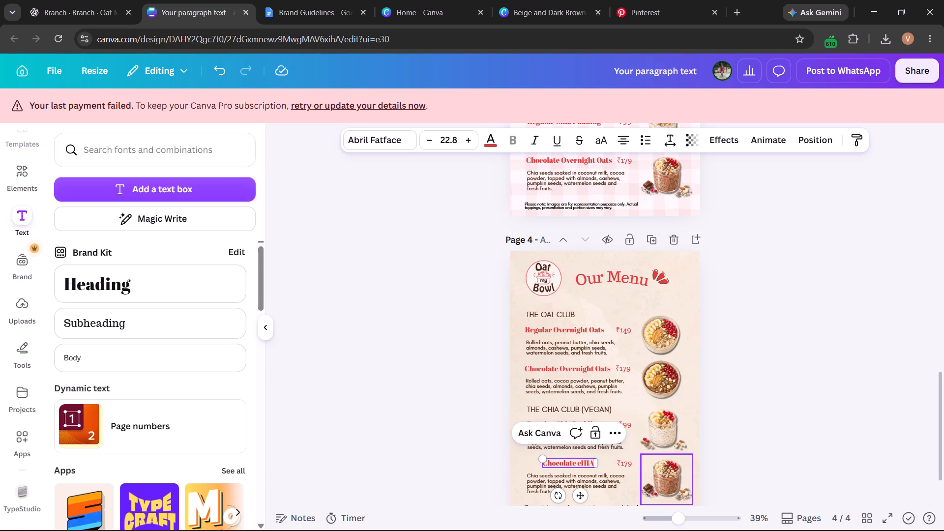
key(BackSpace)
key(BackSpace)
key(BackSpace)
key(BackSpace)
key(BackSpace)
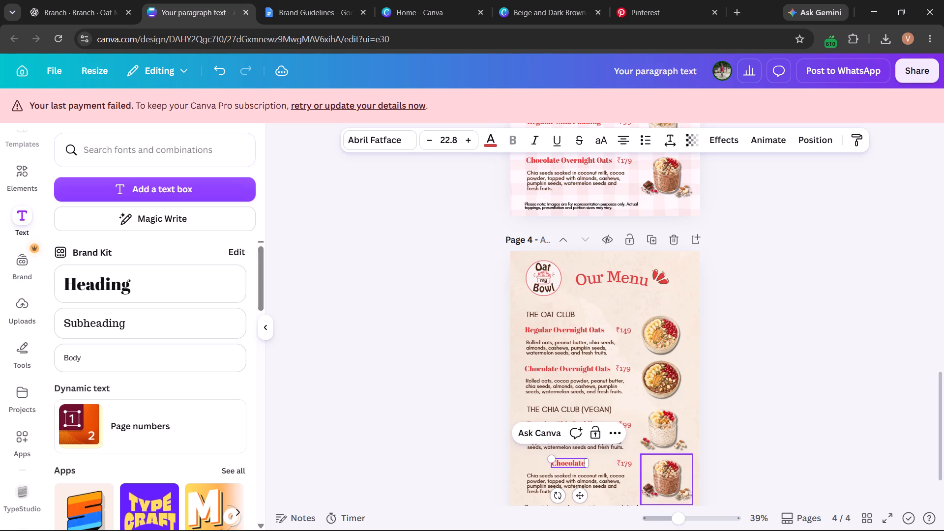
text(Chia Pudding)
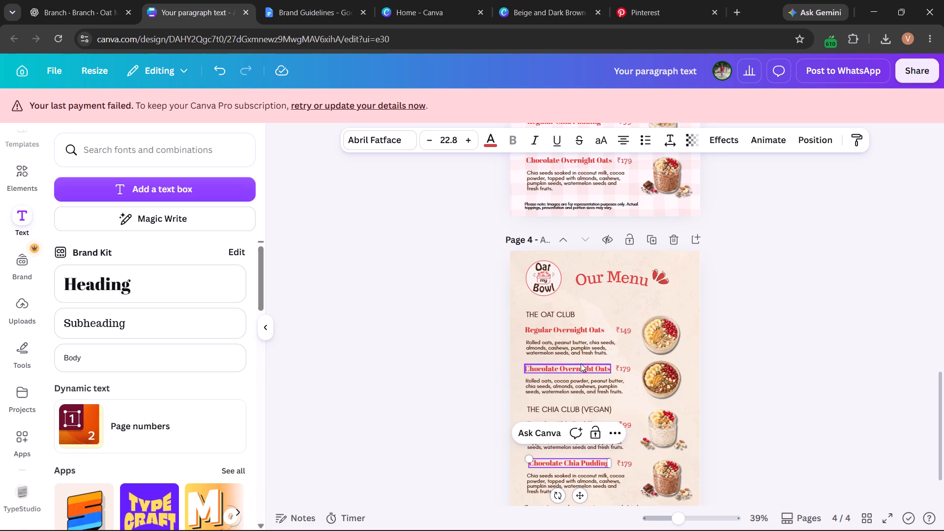
Shift the Chocolate Chia Pudding title on page 4 slightly left to line up with the text above it.
click(581, 363)
click(558, 464)
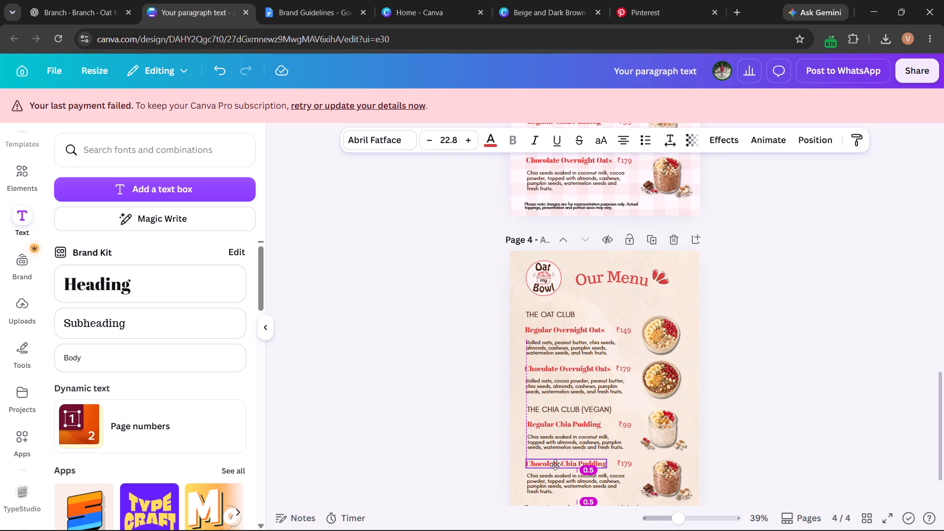
scroll(554, 462, down, 1)
scroll(571, 445, up, 1)
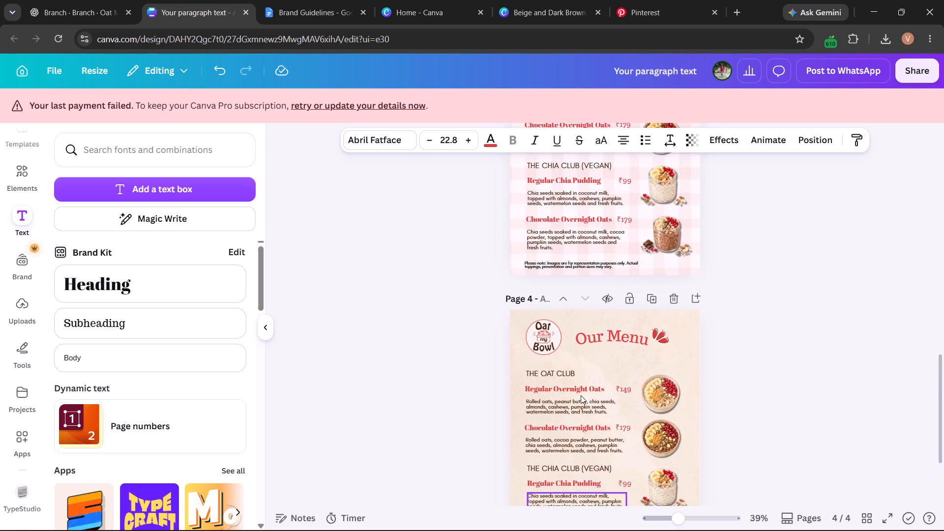
click(585, 375)
scroll(585, 375, down, 1)
scroll(585, 375, up, 2)
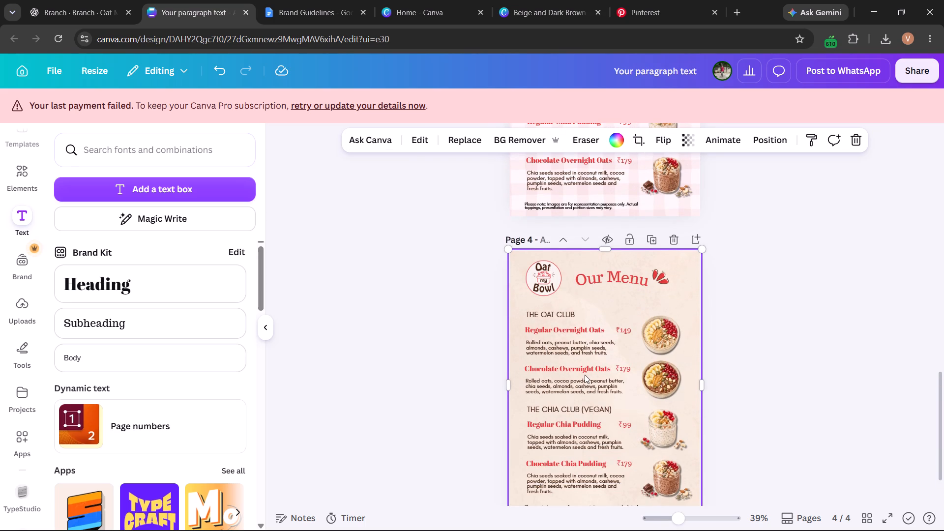
Rename page 3's second Chia Club item from Chocolate Overnight Oats to "Chocolate Chia Pudding".
scroll(585, 375, up, 2)
double_click(569, 407)
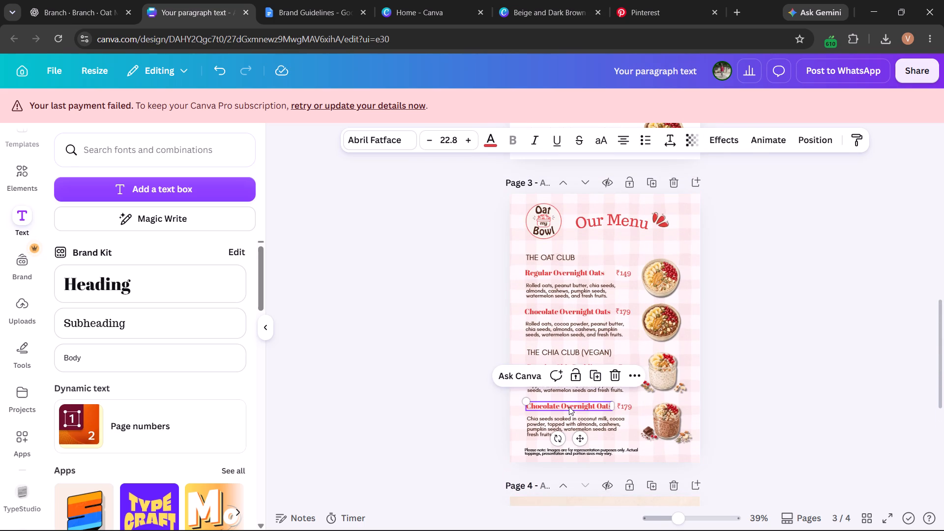
click(562, 405)
drag(561, 405, 623, 408)
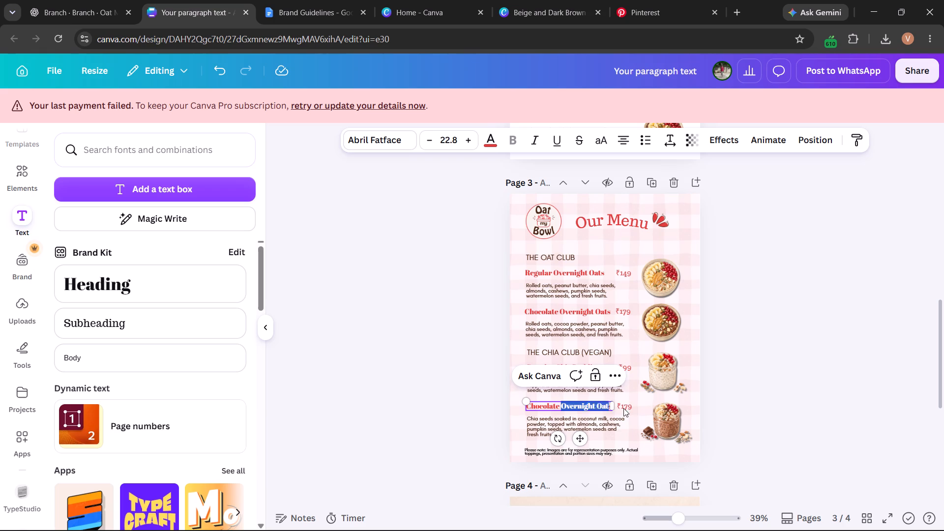
drag(623, 408, 609, 409)
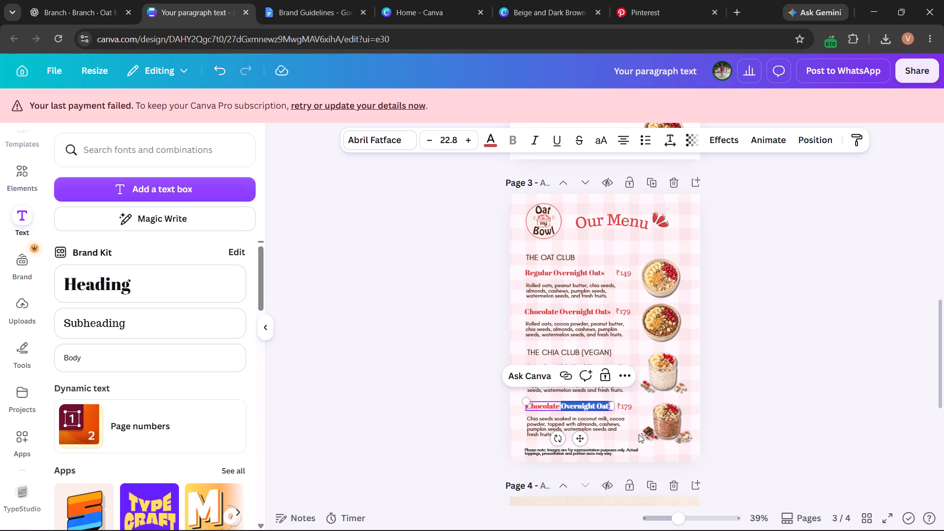
key(BackSpace)
key(Right)
key(BackSpace)
text(Chia Pudding)
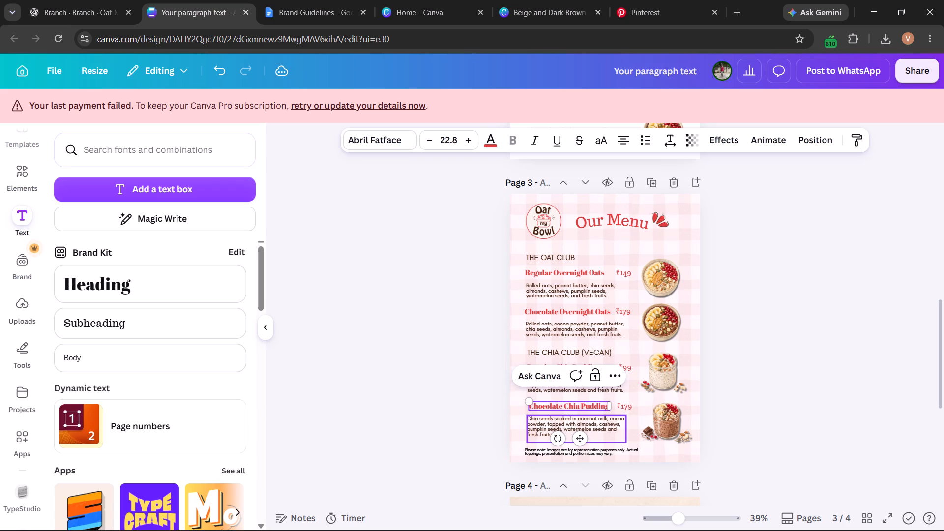
Shift page 3's Chocolate Chia Pudding and Regular Chia Pudding titles slightly left, aligning them with the Oat Club item titles.
click(579, 439)
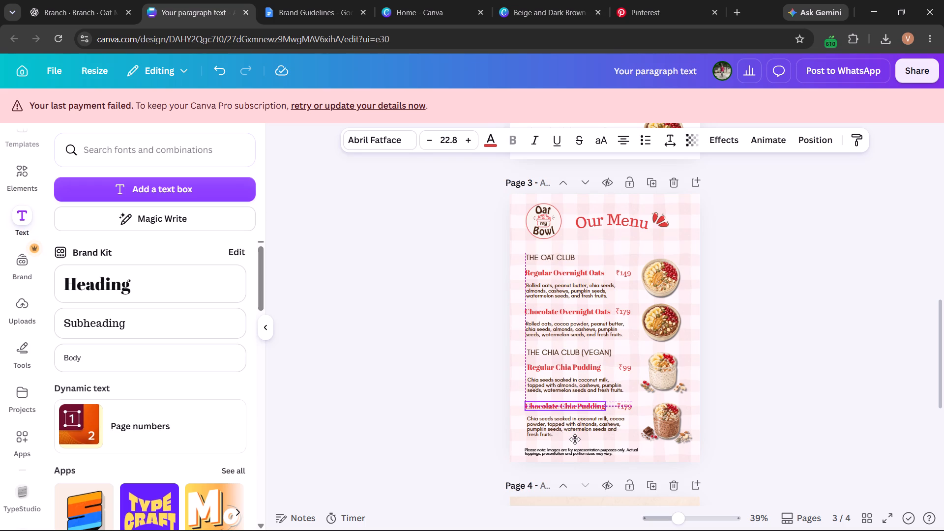
click(564, 363)
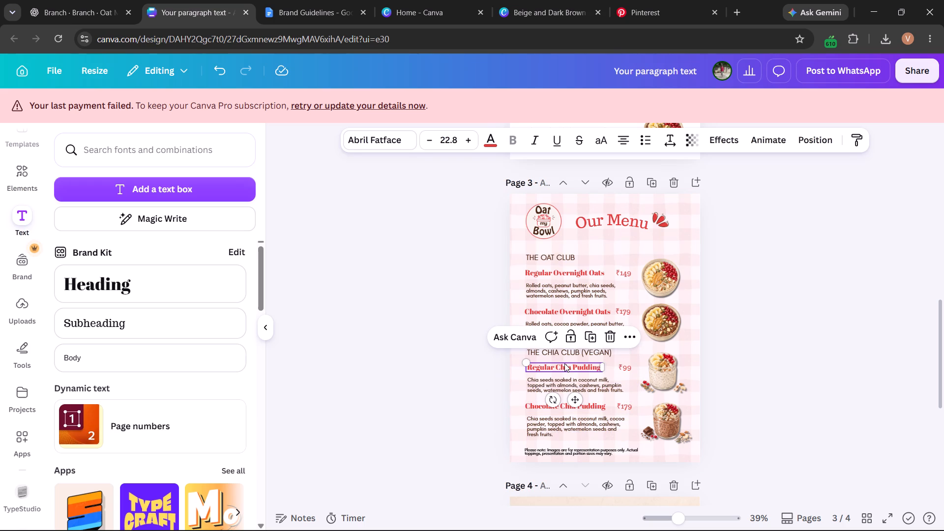
click(564, 366)
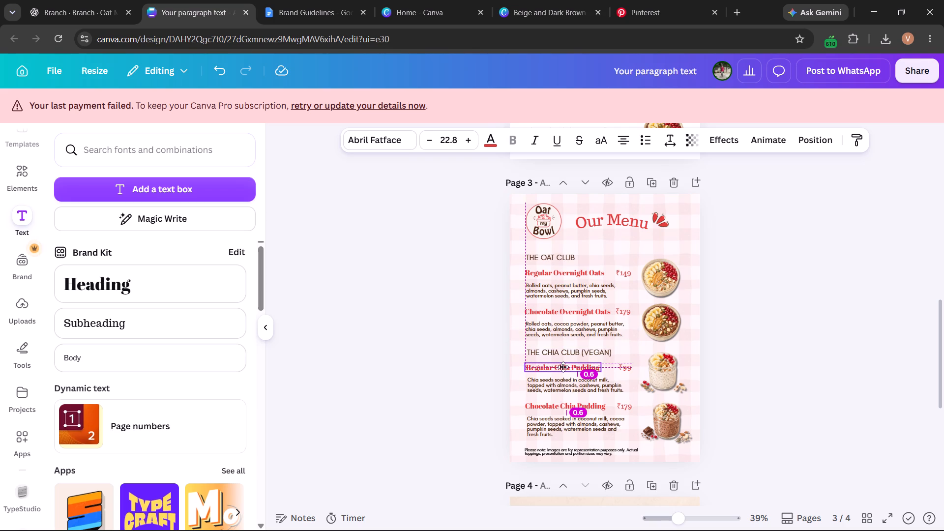
click(615, 404)
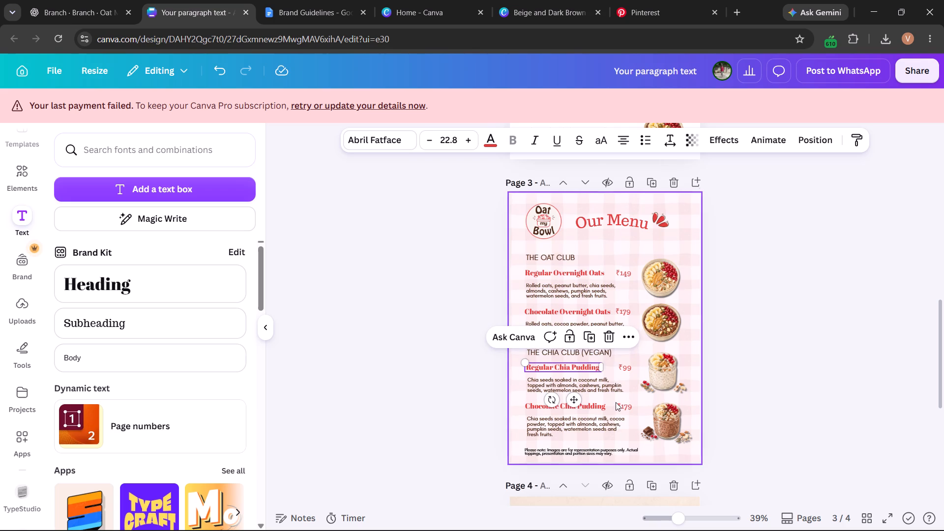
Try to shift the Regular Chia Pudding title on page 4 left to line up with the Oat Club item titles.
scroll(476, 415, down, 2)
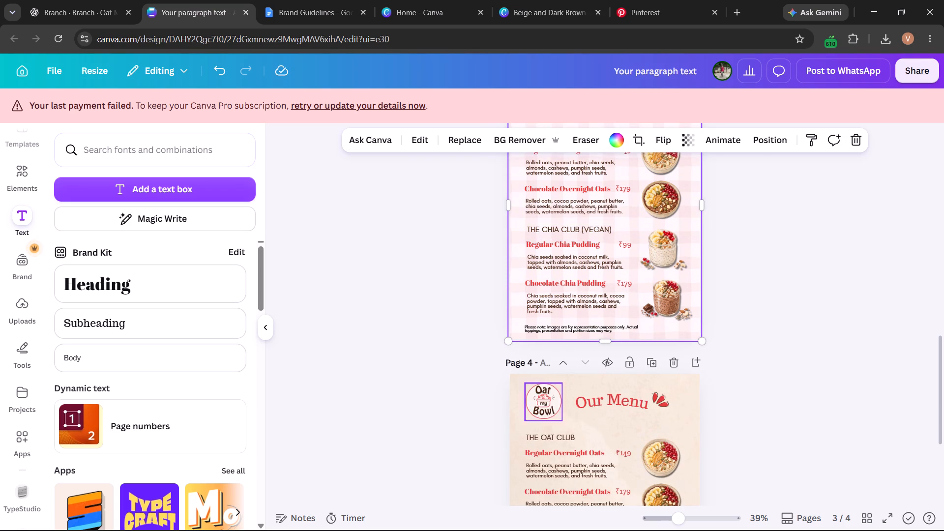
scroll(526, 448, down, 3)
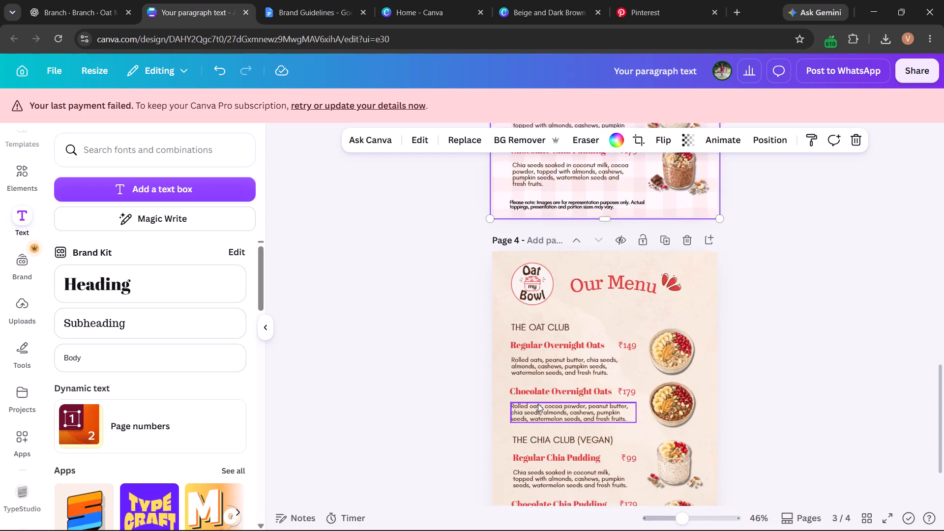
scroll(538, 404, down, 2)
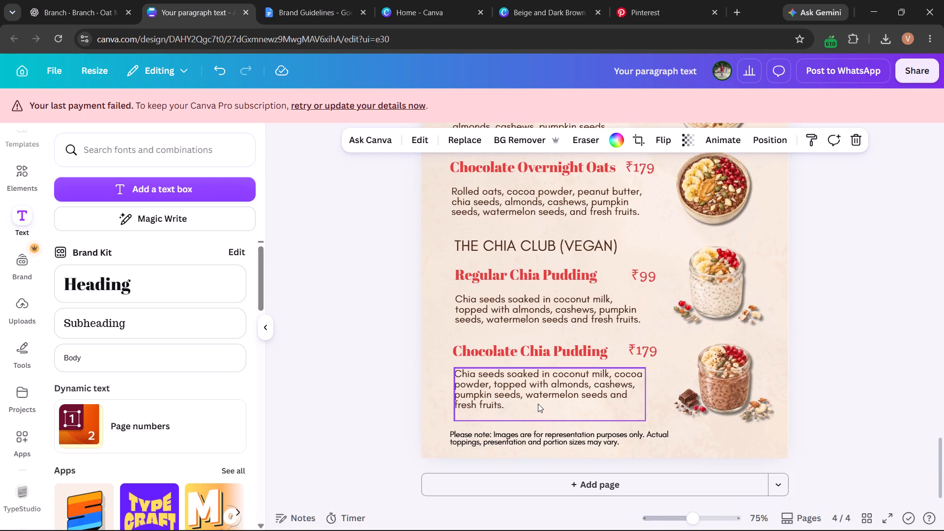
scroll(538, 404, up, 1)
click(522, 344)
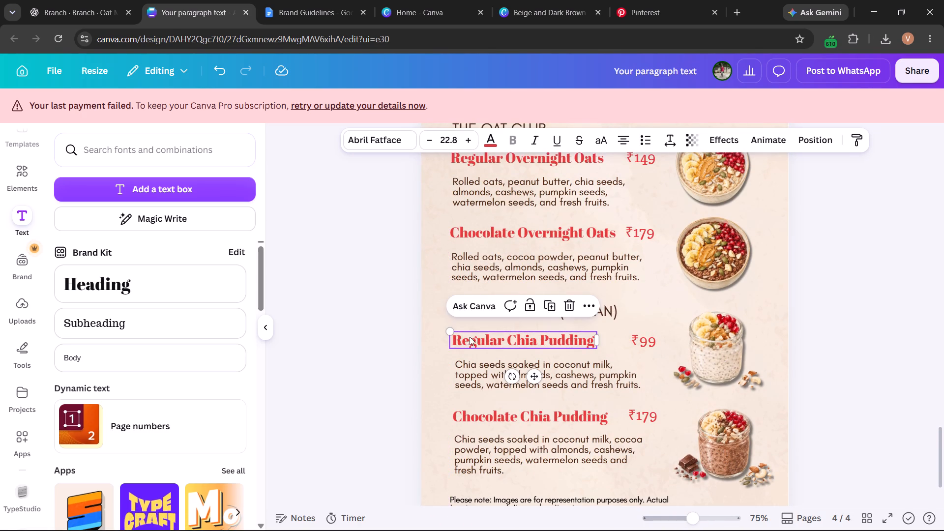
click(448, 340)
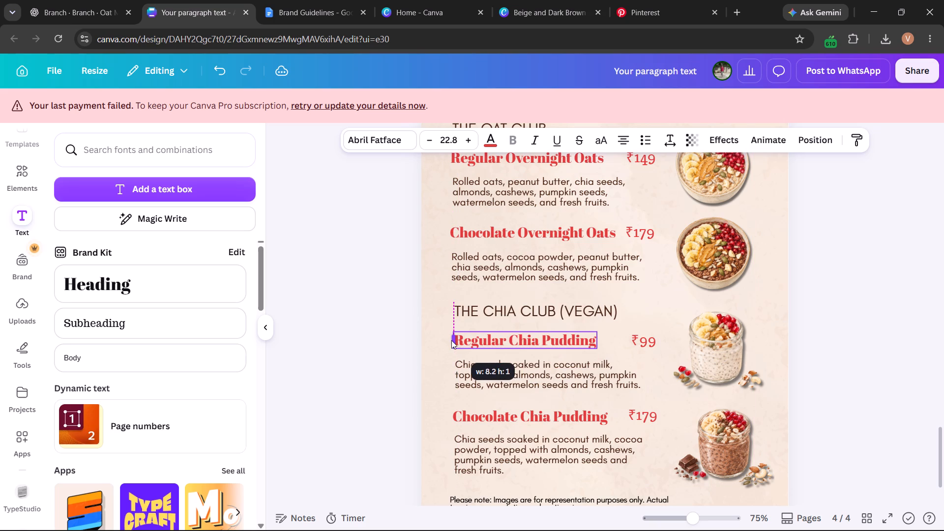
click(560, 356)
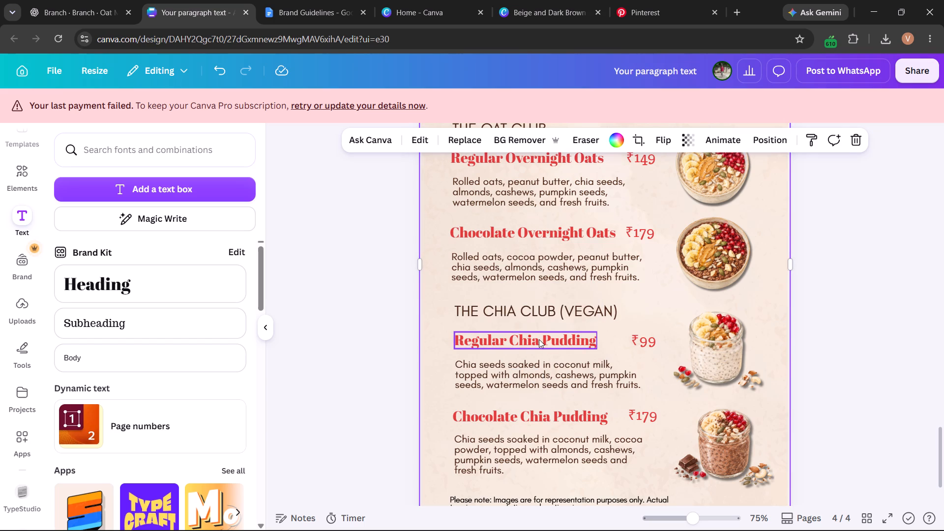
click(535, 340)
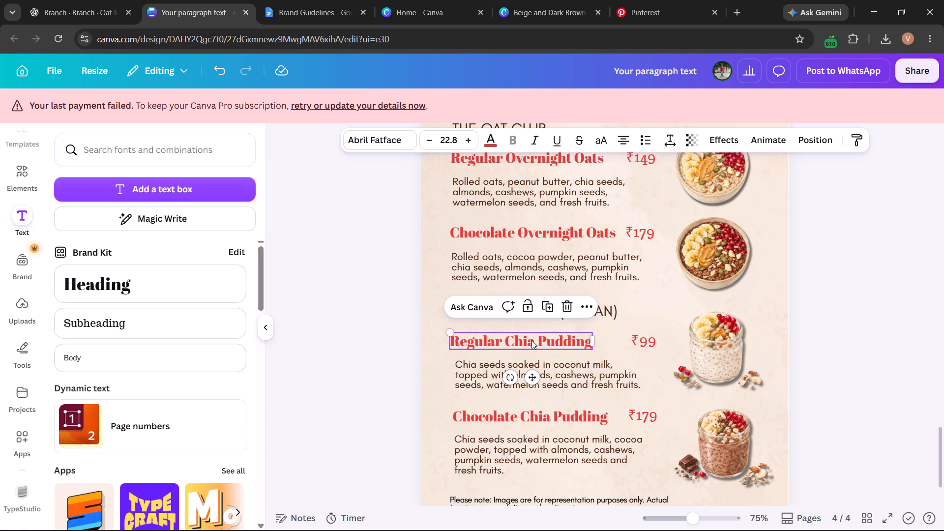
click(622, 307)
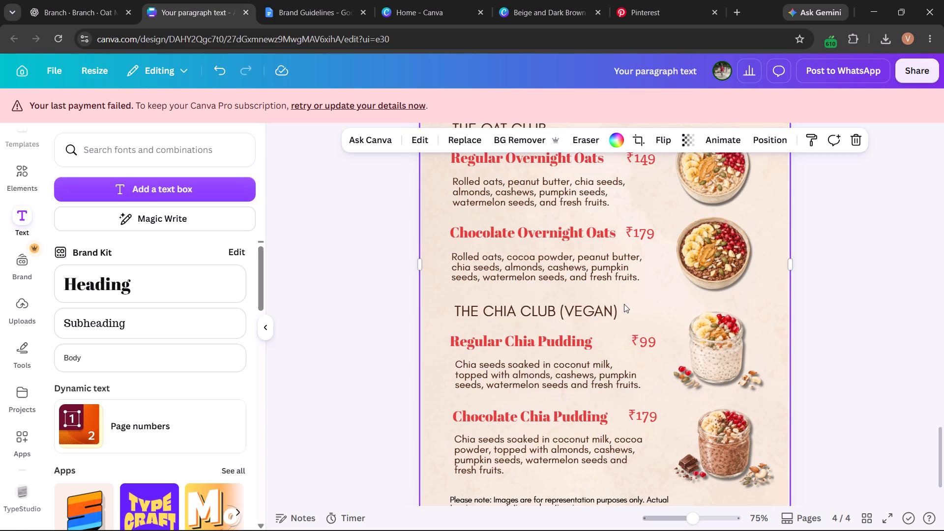
Reposition page 4's Regular Chia Pudding title slightly higher and left, in line with the other item titles.
scroll(622, 306, down, 1)
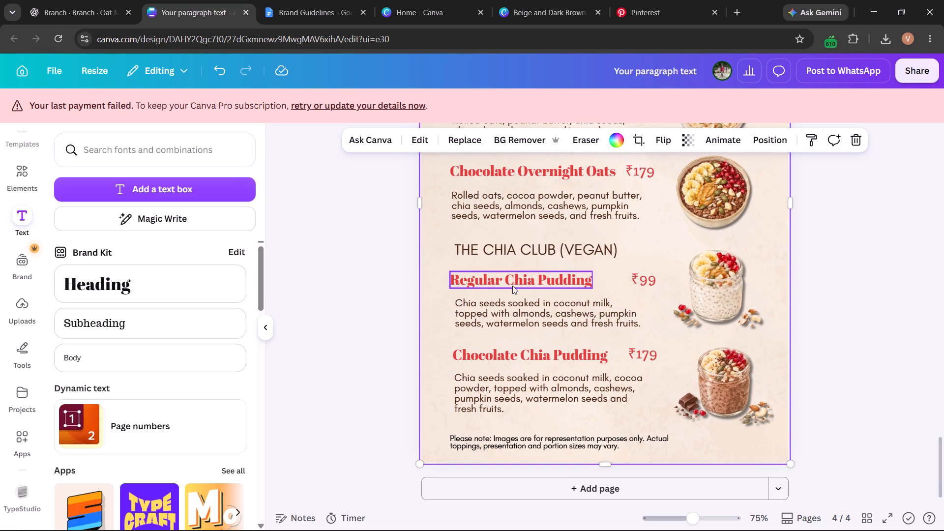
drag(512, 286, 517, 283)
scroll(517, 282, up, 1)
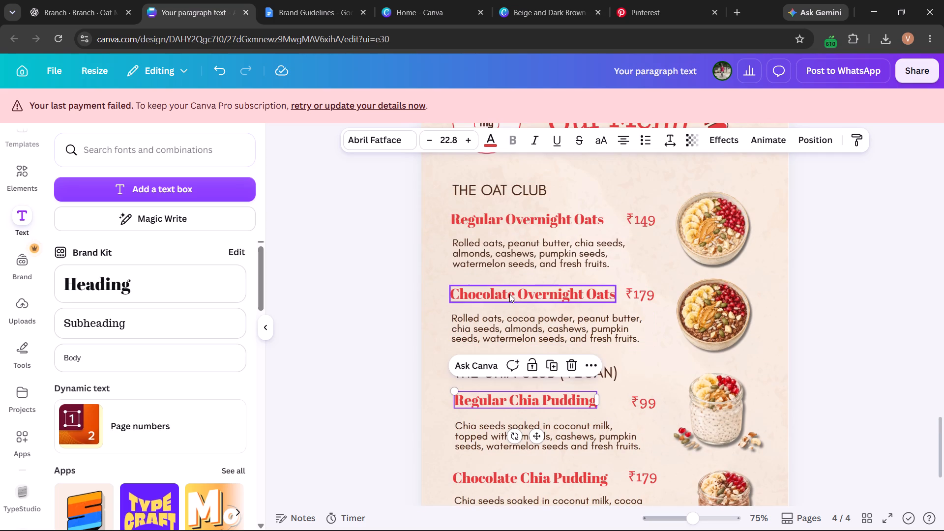
scroll(517, 265, down, 1)
click(591, 340)
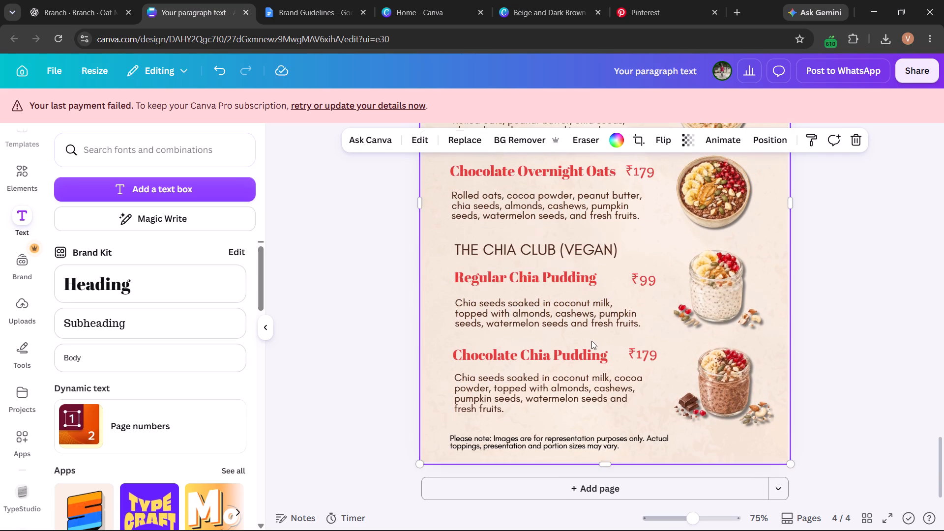
scroll(590, 341, up, 1)
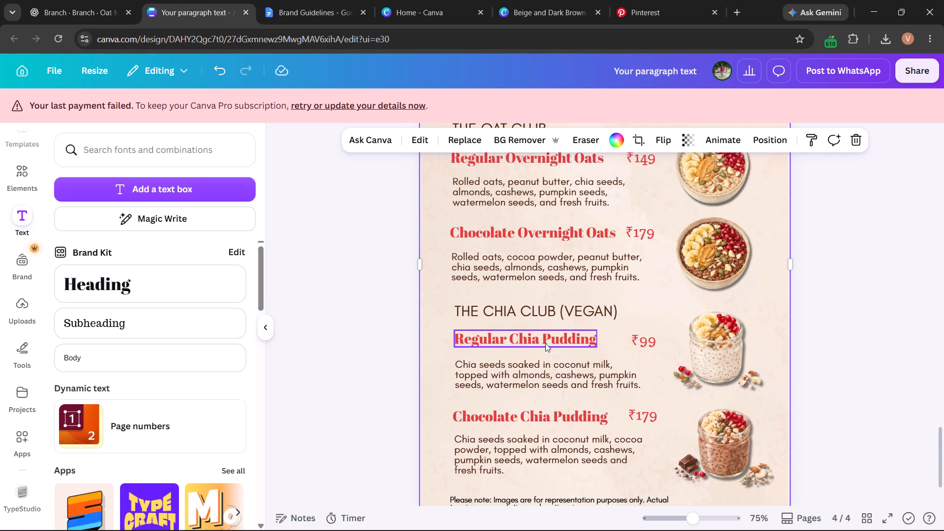
click(545, 344)
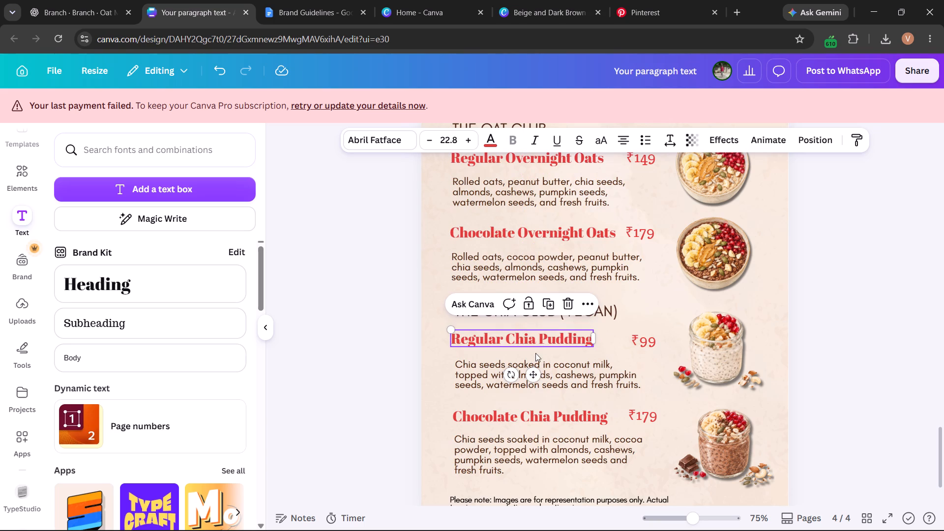
click(536, 397)
scroll(542, 396, down, 7)
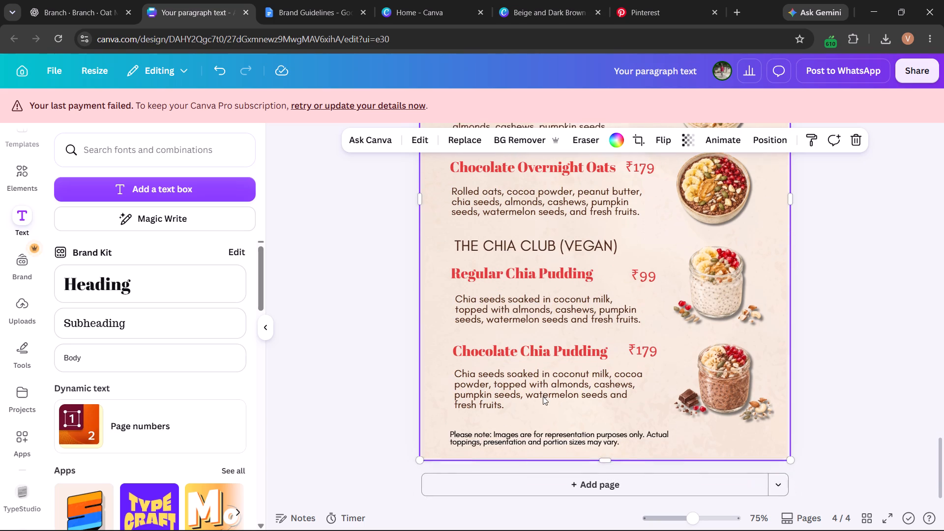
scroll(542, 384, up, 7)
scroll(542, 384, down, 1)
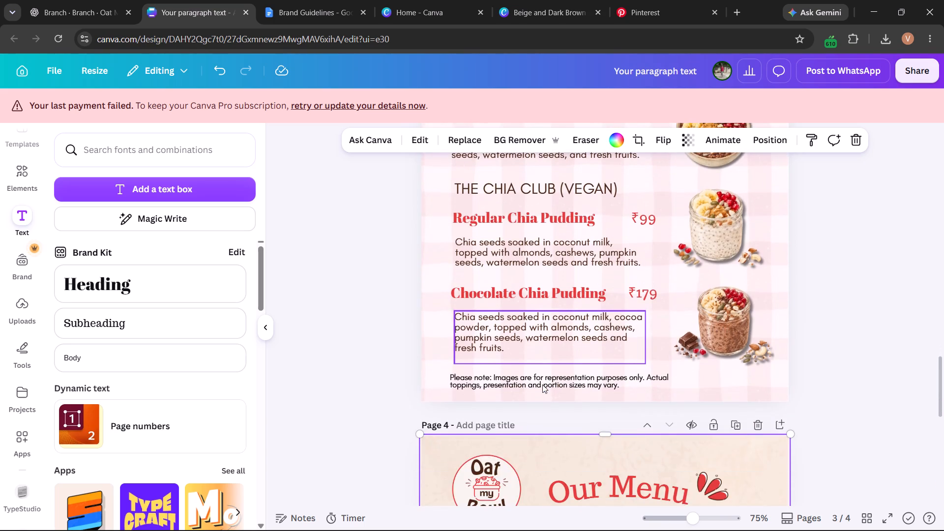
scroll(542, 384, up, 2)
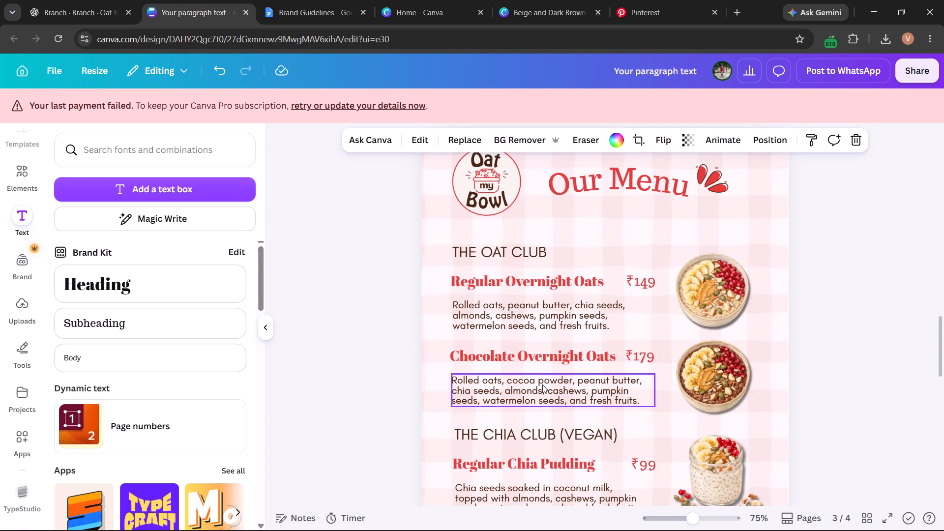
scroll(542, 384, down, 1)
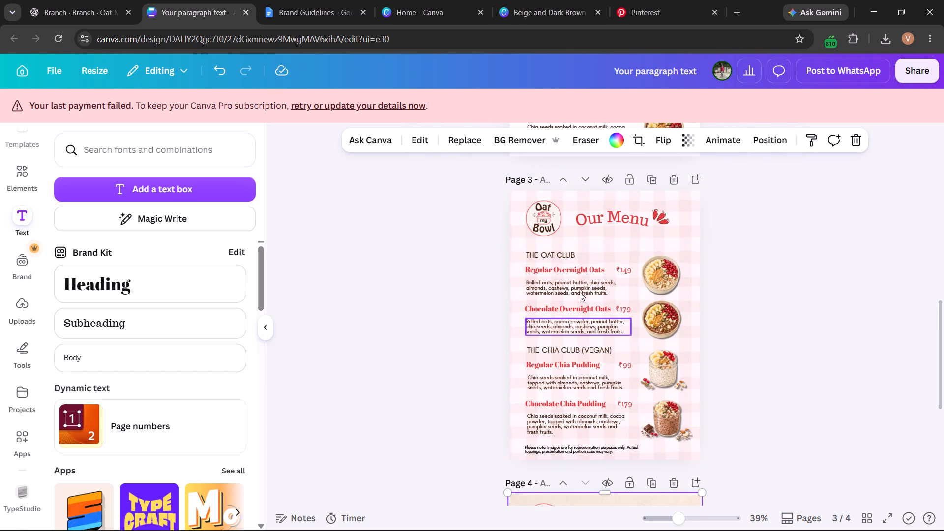
Open the download settings for the menu design.
click(931, 75)
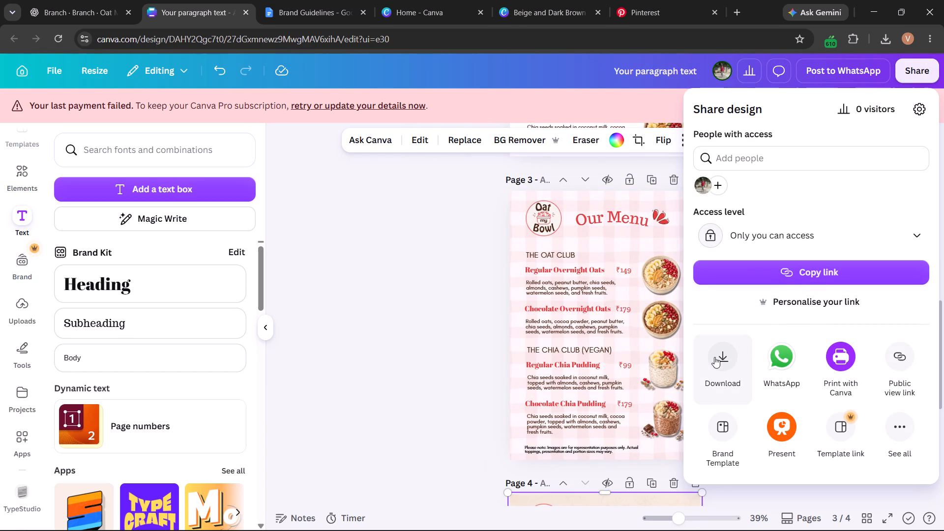
click(718, 370)
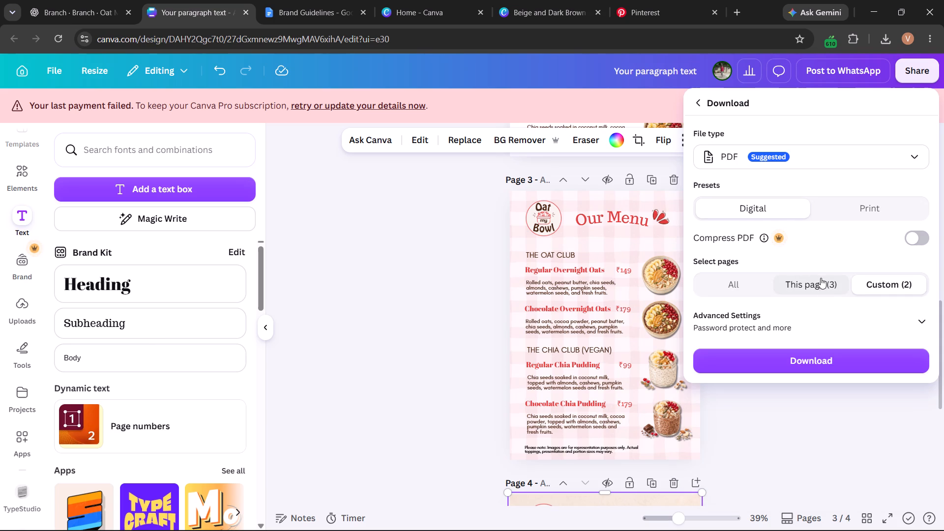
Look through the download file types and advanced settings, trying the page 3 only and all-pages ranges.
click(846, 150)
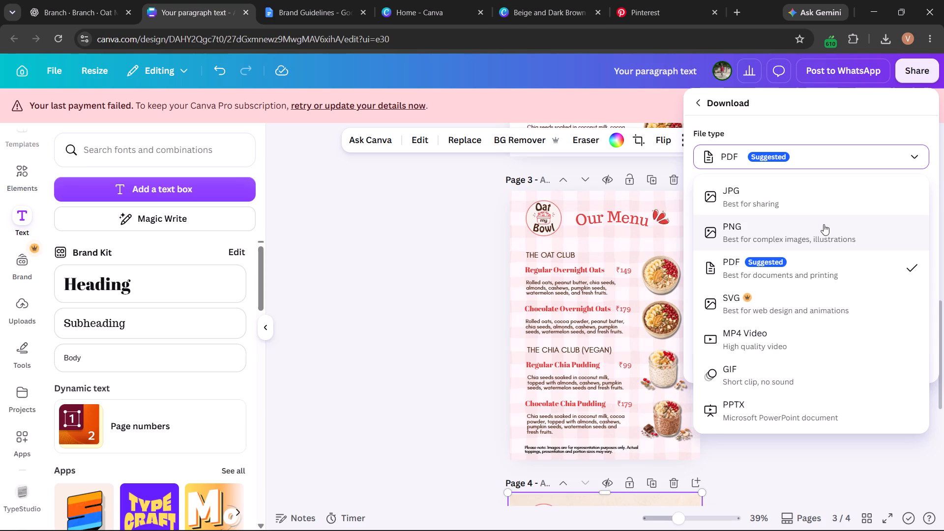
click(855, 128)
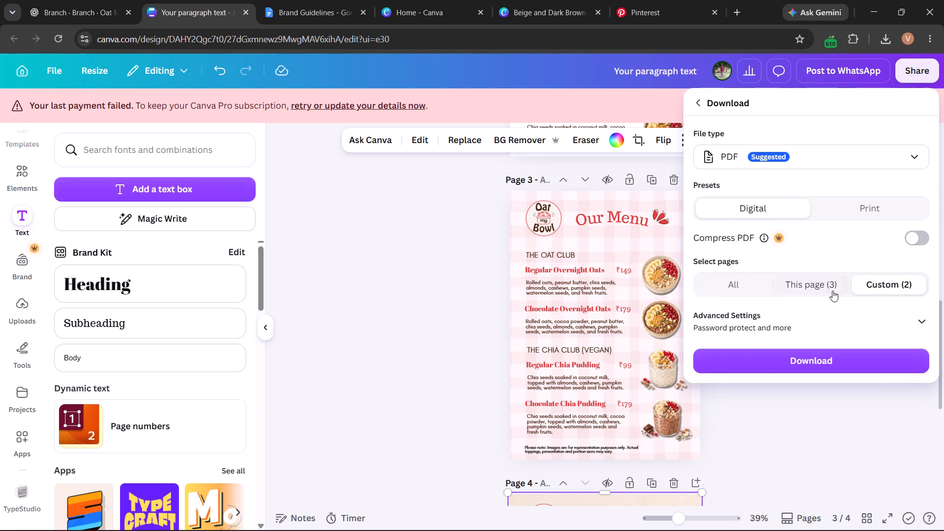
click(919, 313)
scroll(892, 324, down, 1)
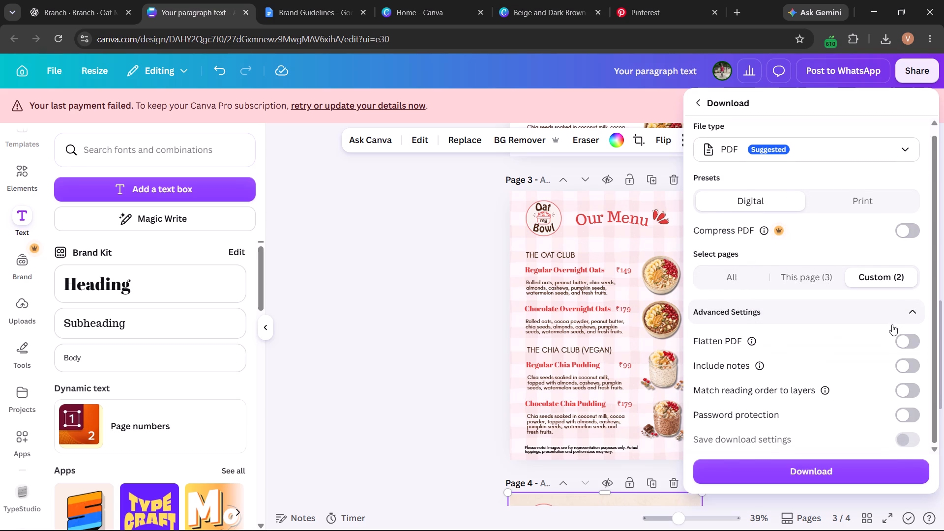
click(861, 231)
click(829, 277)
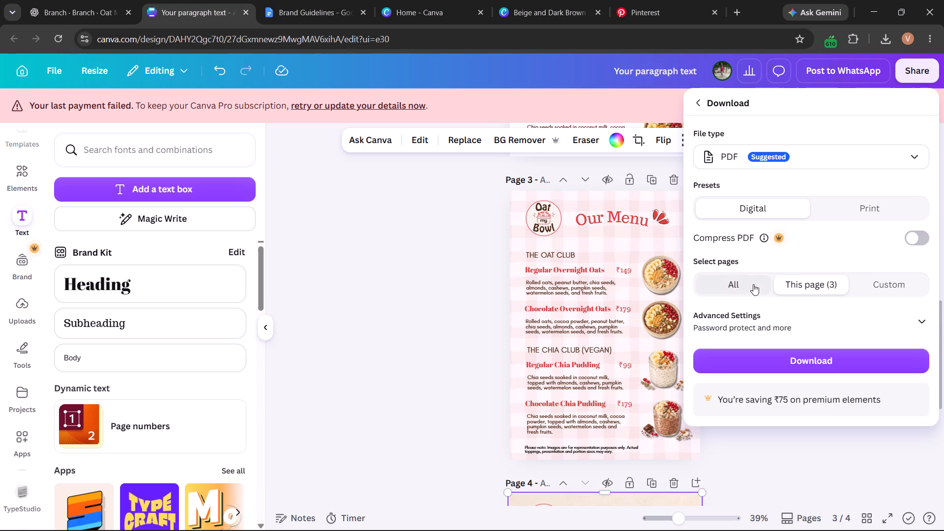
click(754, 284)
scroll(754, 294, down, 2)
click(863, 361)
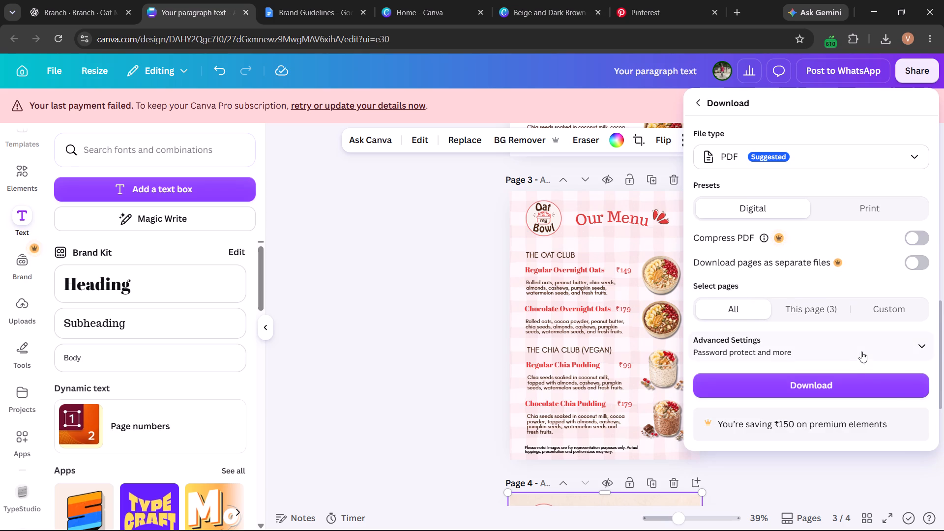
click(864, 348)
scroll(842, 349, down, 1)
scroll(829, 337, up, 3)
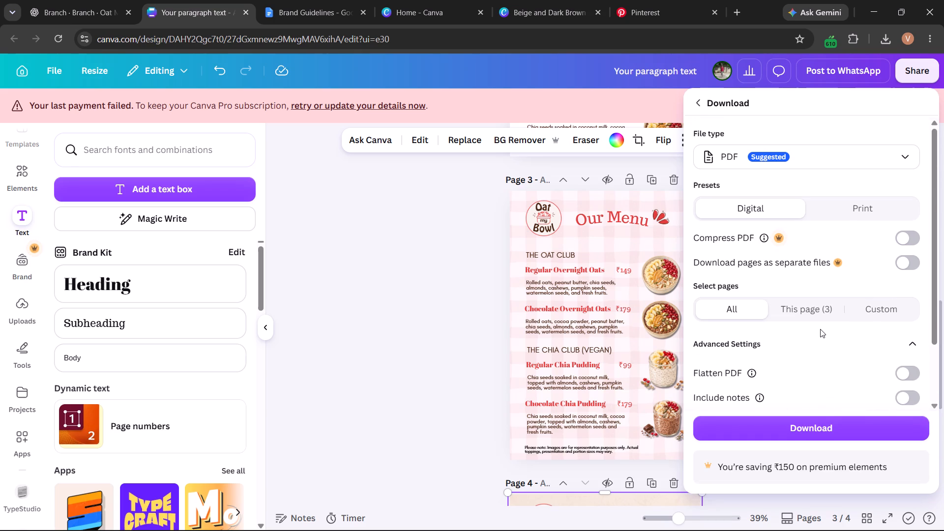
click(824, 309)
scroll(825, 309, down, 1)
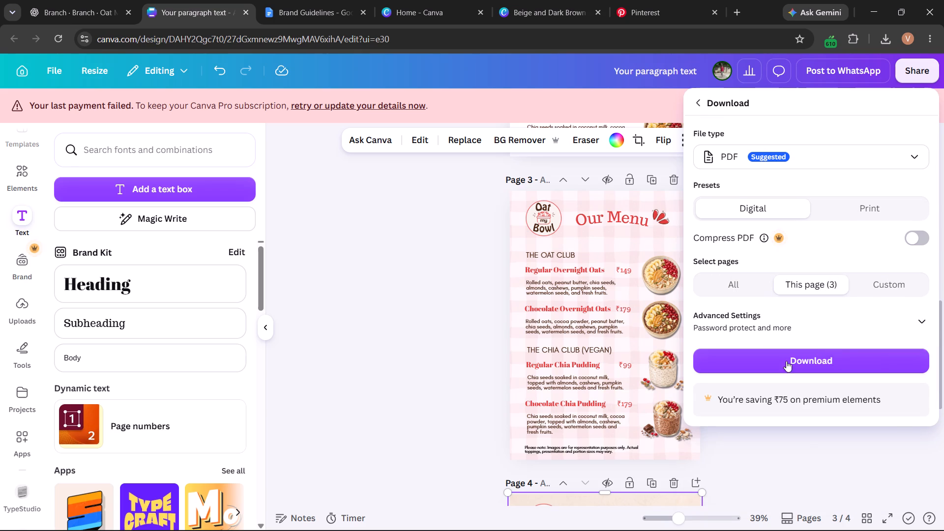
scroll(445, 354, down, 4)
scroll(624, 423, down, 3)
Download only pages 3 and 4 of the menu as a PDF with the Digital preset.
click(917, 289)
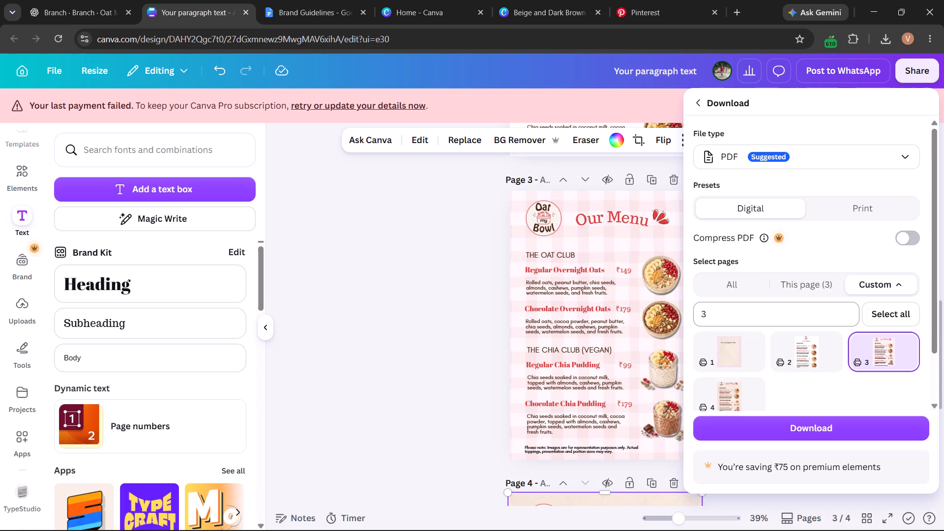
scroll(798, 379, down, 2)
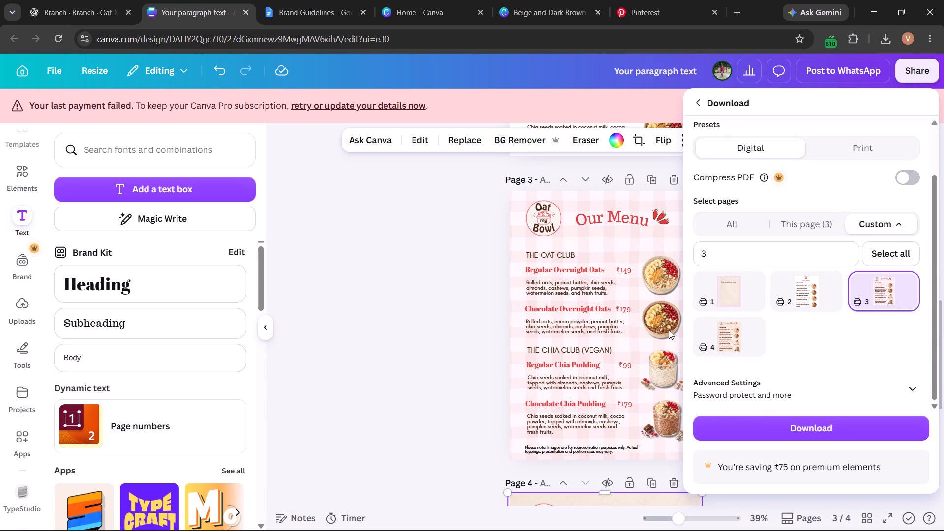
click(723, 333)
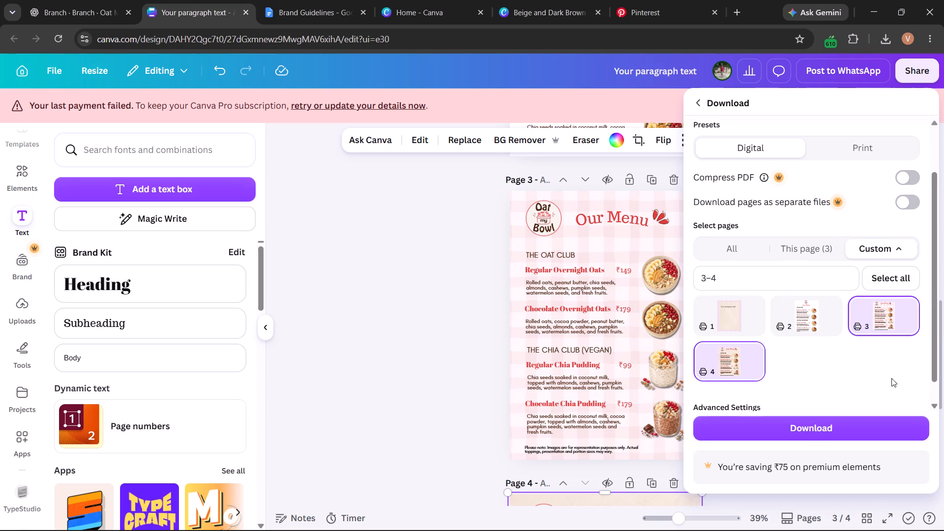
click(818, 428)
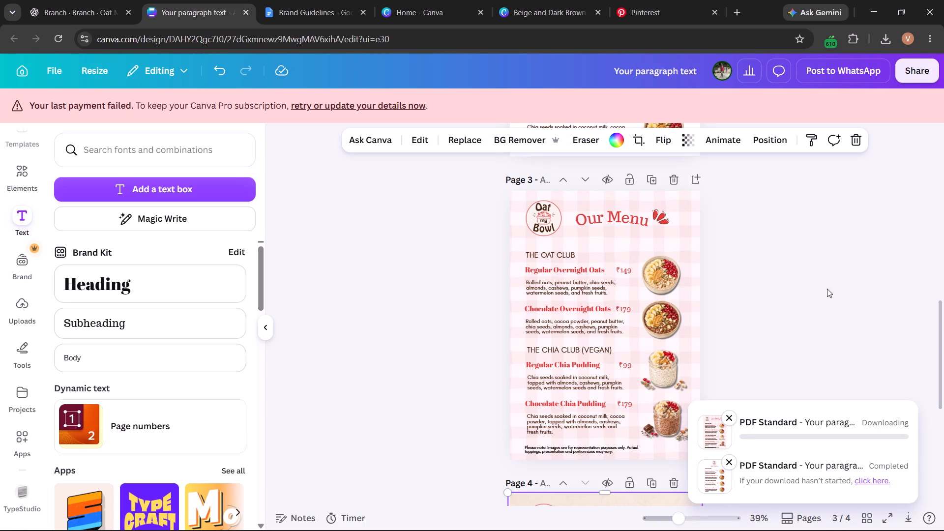
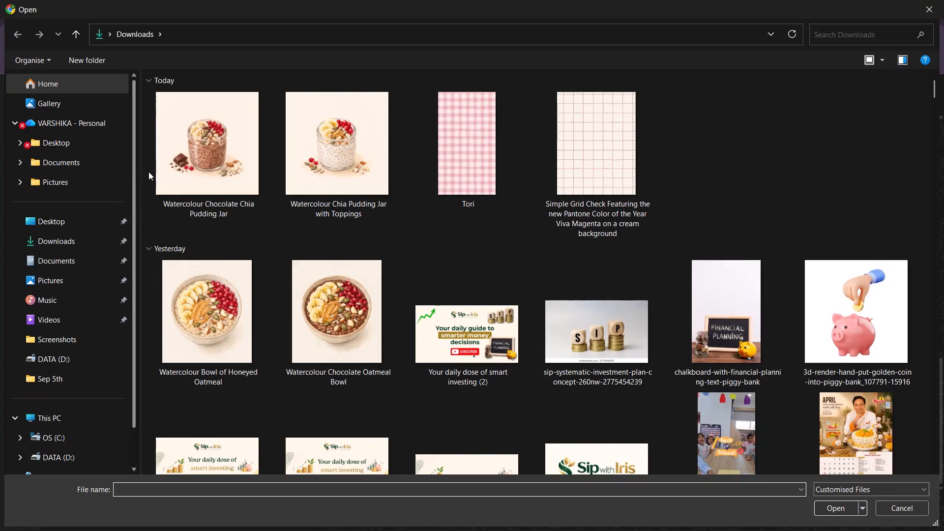
Look for the downloaded menu pages in the upload dialog's Downloads folder and the browser's recent downloads.
double_click(111, 246)
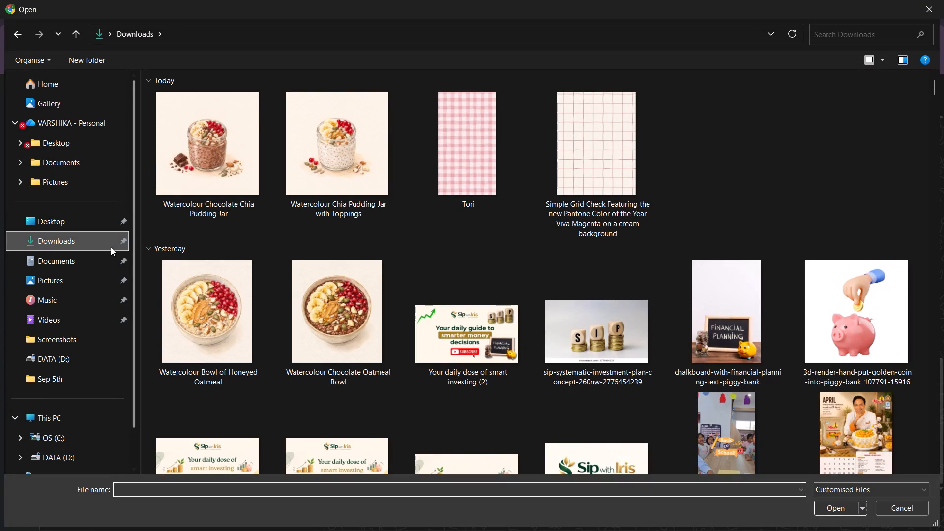
triple_click(95, 240)
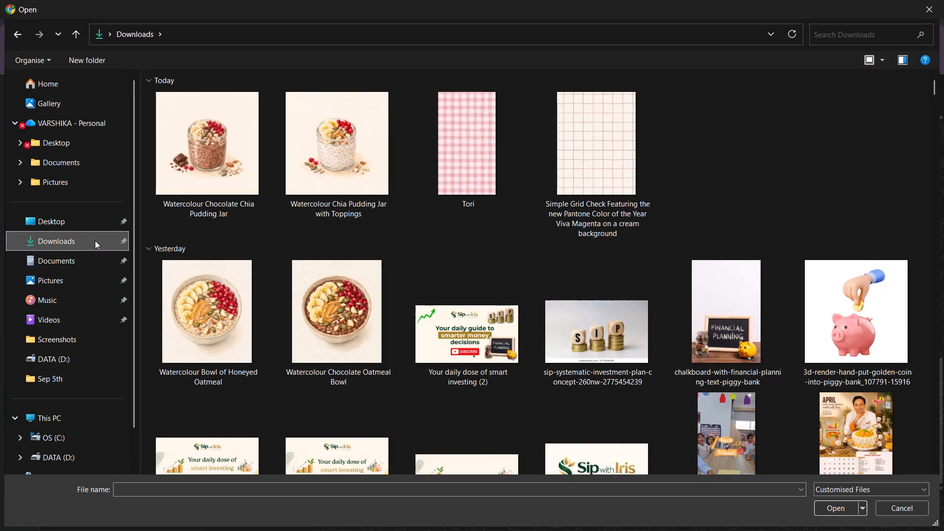
scroll(554, 251, down, 3)
scroll(554, 251, up, 7)
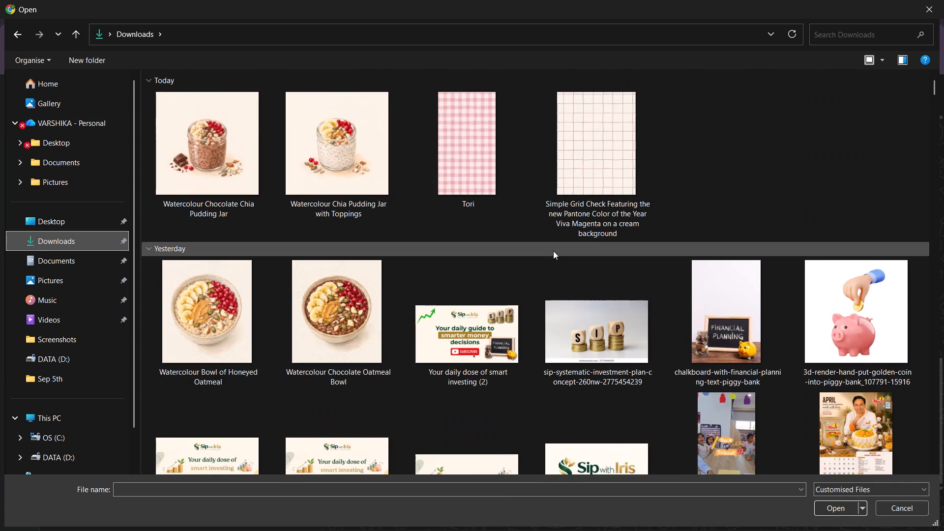
scroll(553, 251, up, 5)
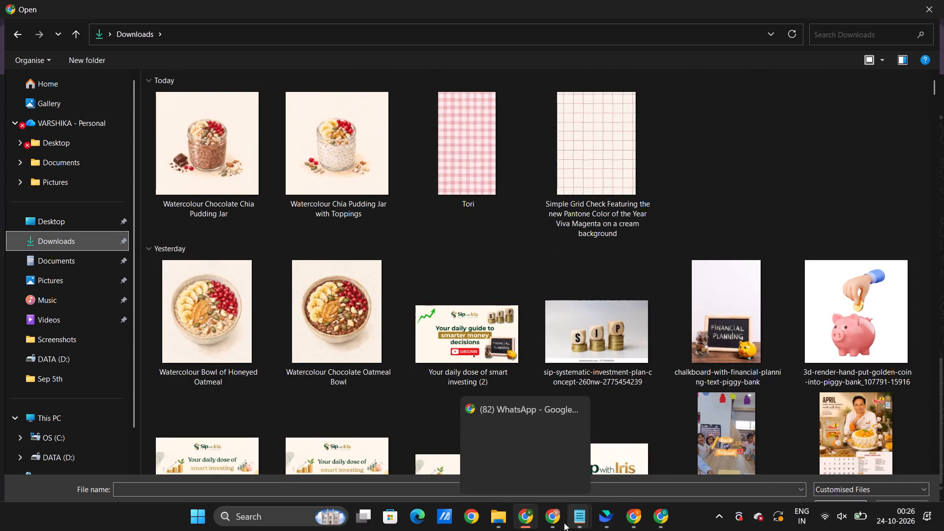
click(558, 519)
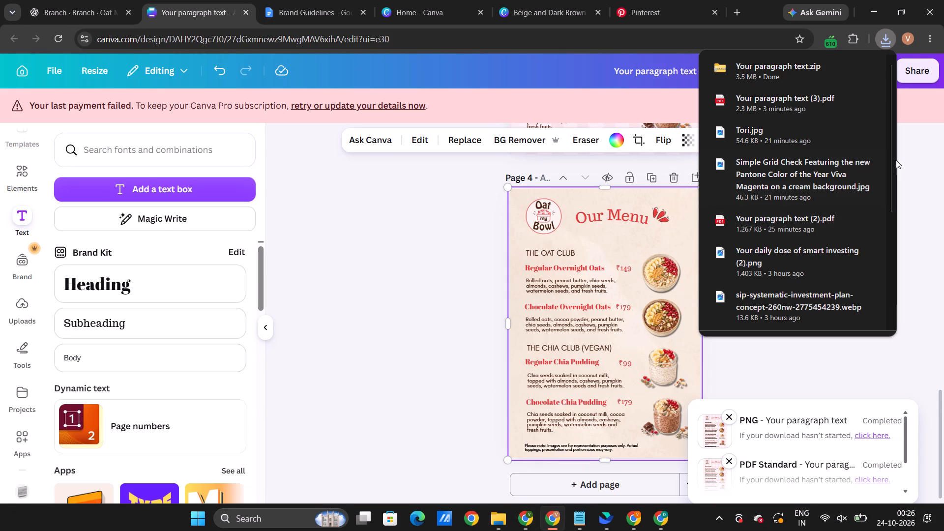
click(910, 160)
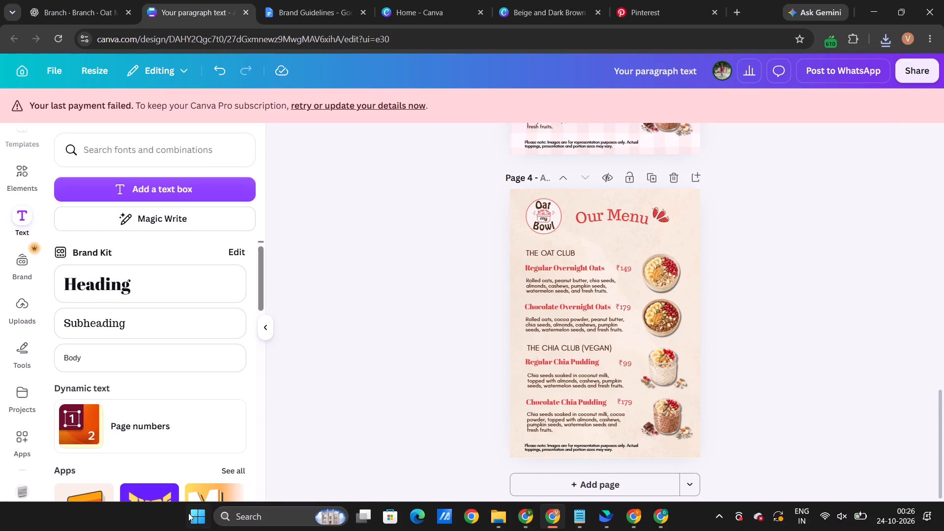
Switch to File Explorer and extract the Your paragraph text zip within Downloads, keeping the default destination folder.
click(498, 512)
double_click(75, 262)
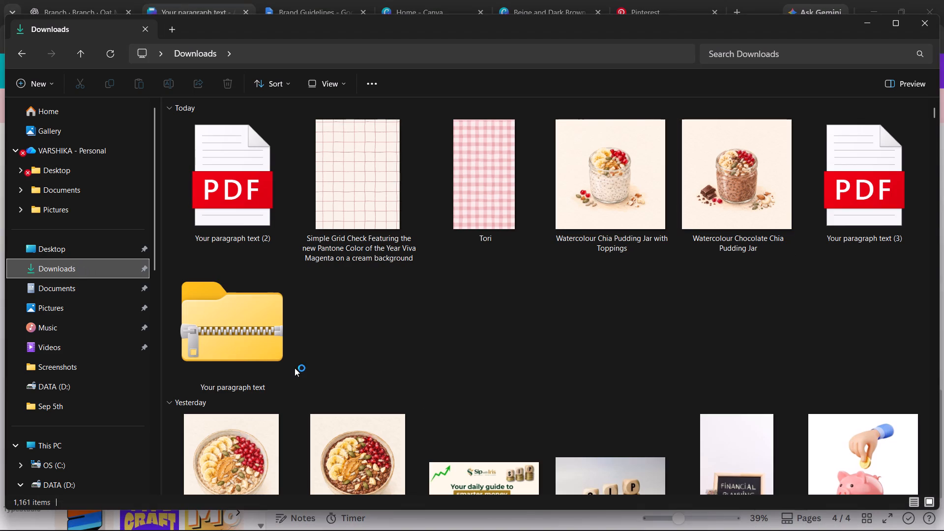
click(277, 179)
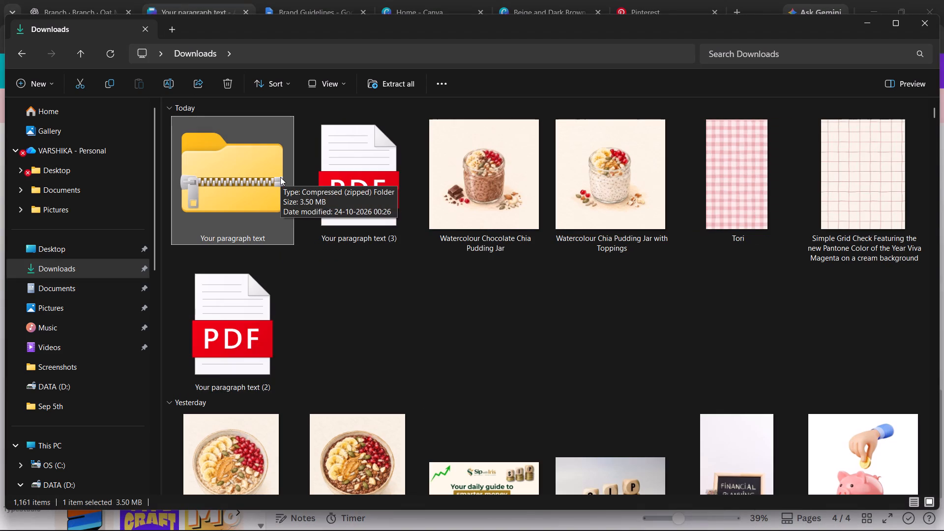
right_click(280, 216)
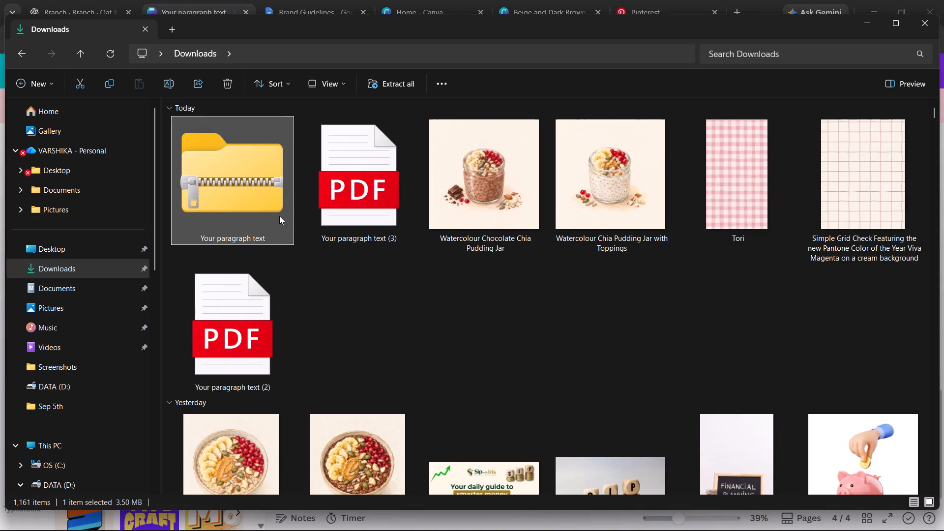
click(318, 260)
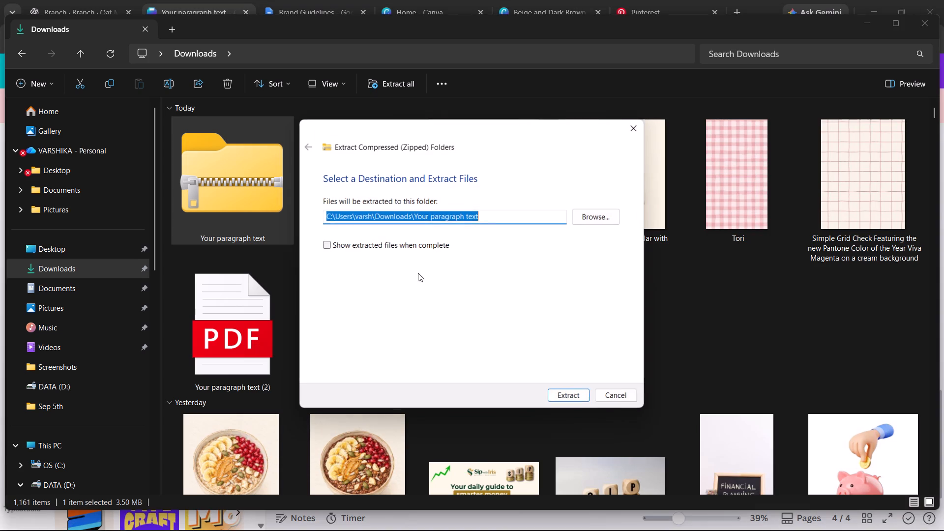
click(585, 400)
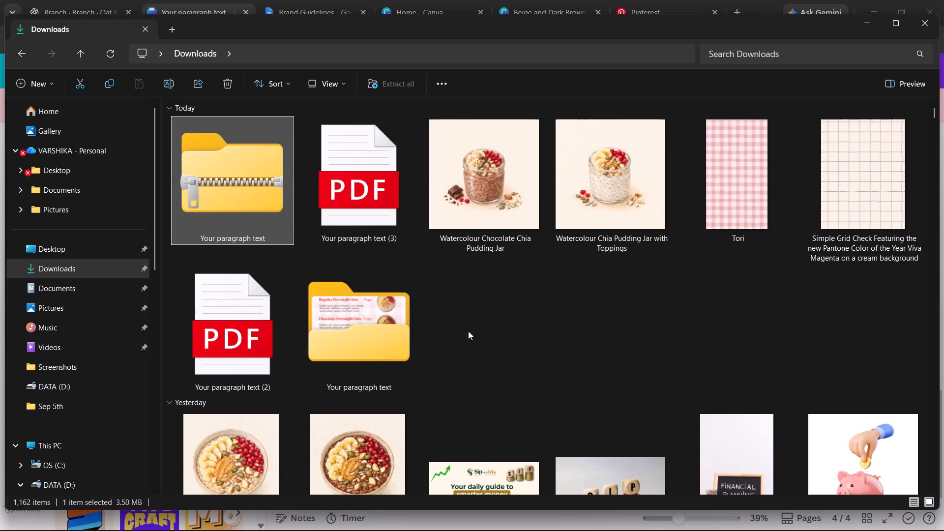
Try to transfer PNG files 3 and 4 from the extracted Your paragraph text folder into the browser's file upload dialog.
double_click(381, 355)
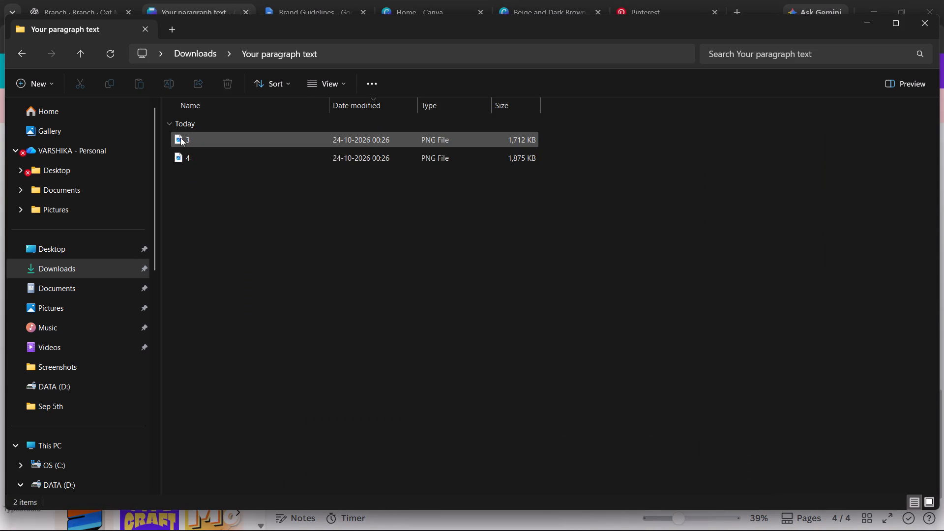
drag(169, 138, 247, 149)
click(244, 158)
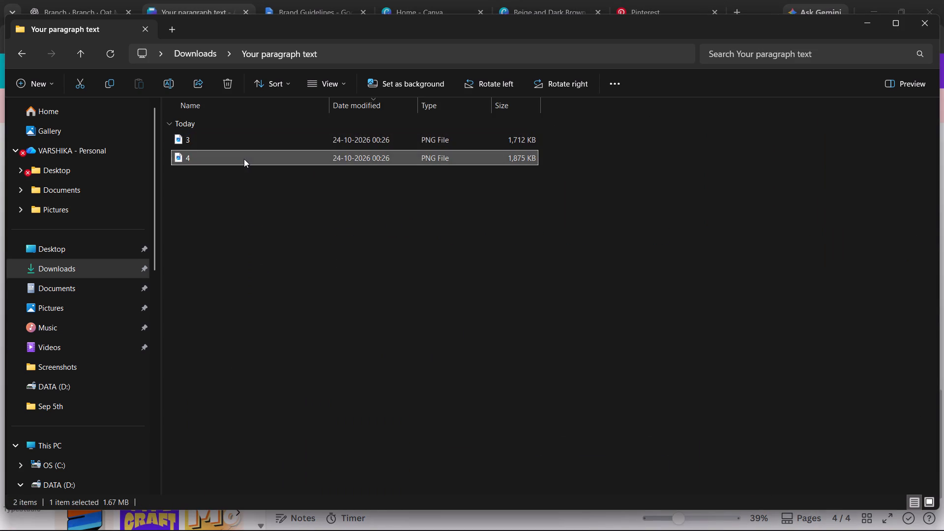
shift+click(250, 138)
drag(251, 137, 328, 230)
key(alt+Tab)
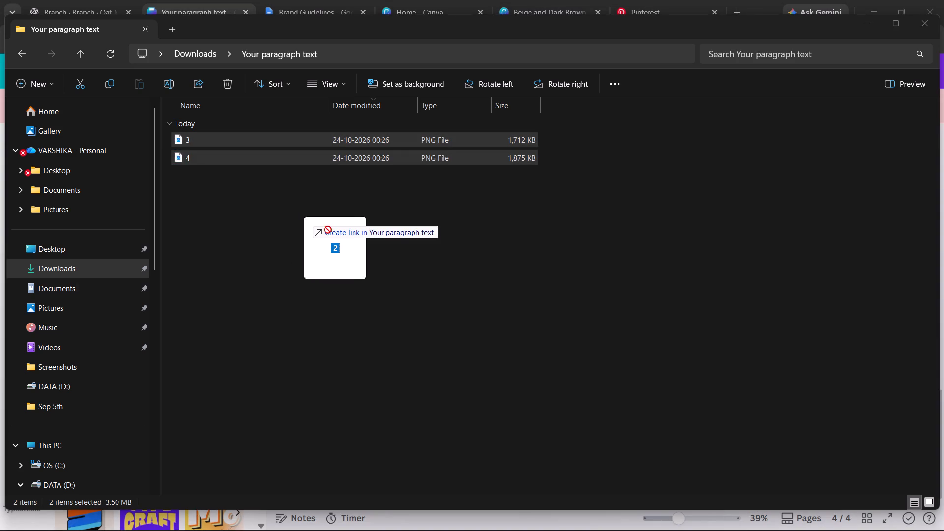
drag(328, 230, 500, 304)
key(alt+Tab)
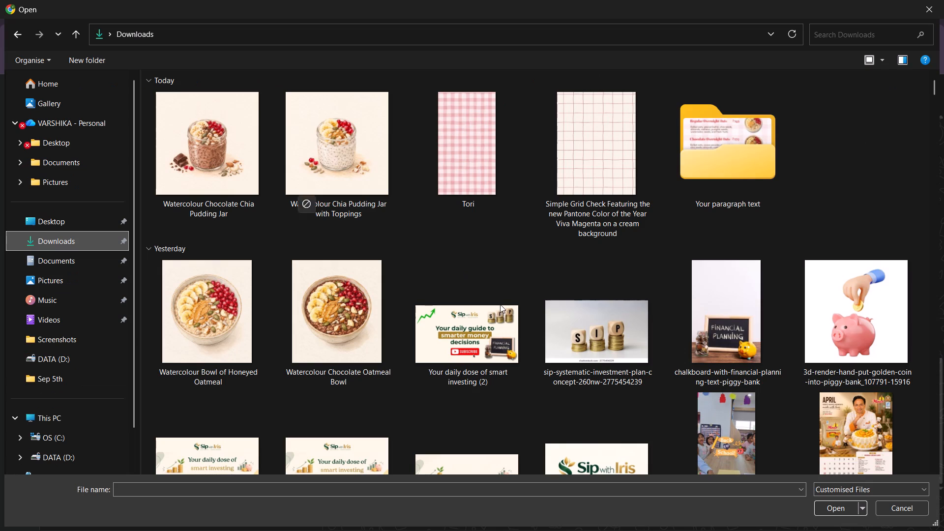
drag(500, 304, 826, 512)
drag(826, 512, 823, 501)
Select the extracted Your paragraph text folder in the browser's file upload dialog.
click(704, 211)
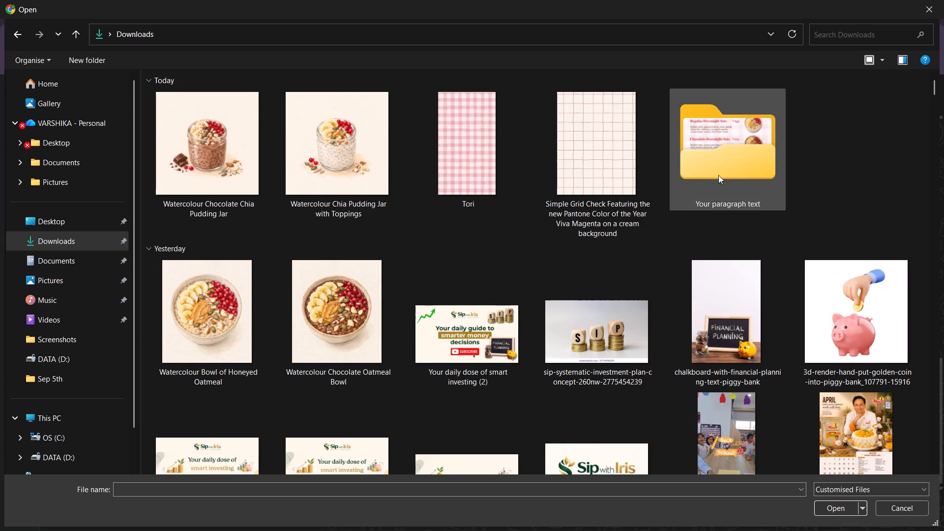
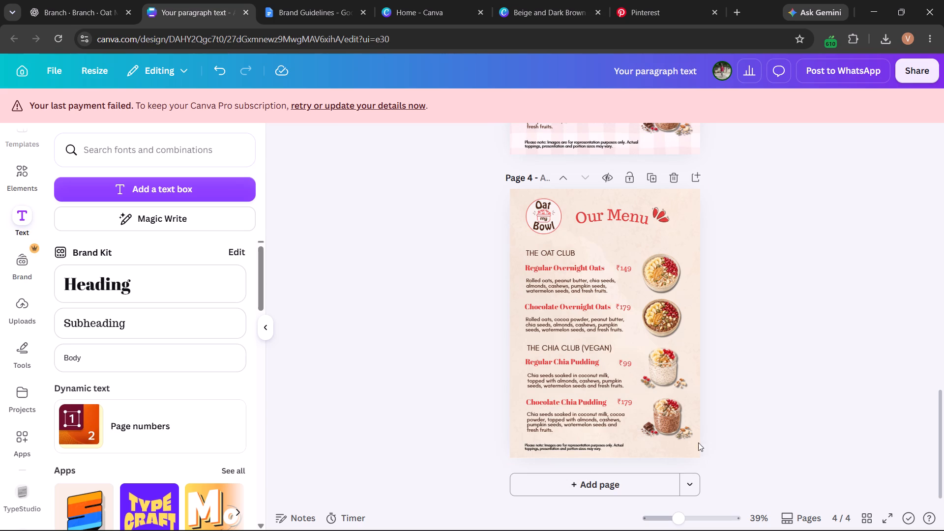
Shrink the "Please note" disclaimer at the bottom of the pink gingham menu on page 3 to font size 11.
scroll(603, 402, up, 3)
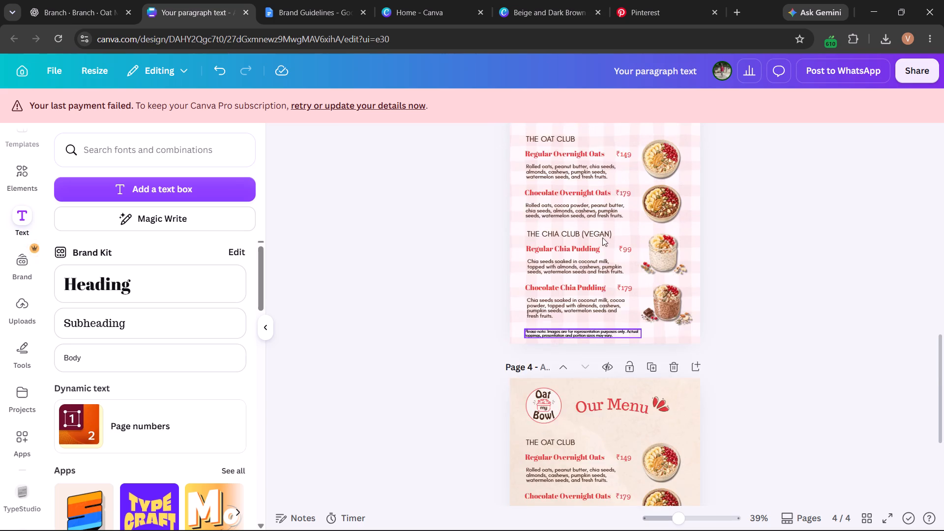
scroll(606, 335, down, 2)
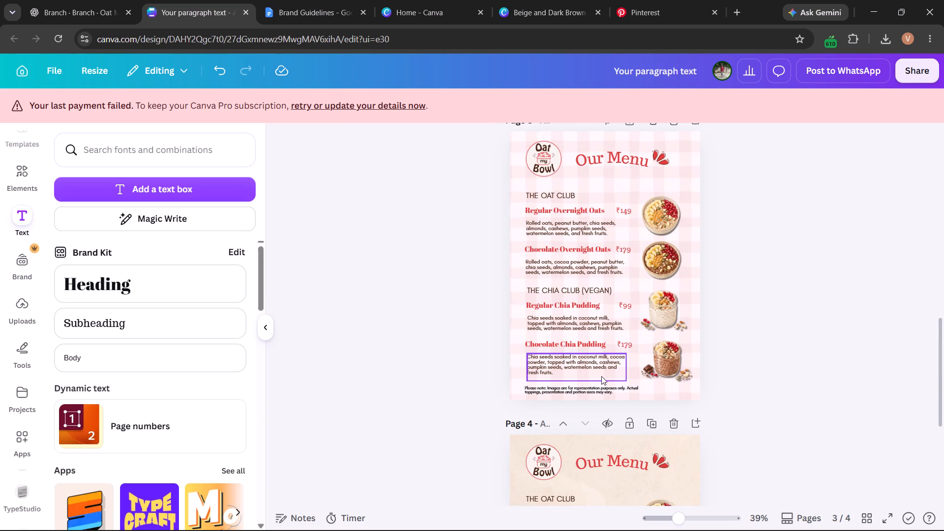
click(604, 383)
click(603, 391)
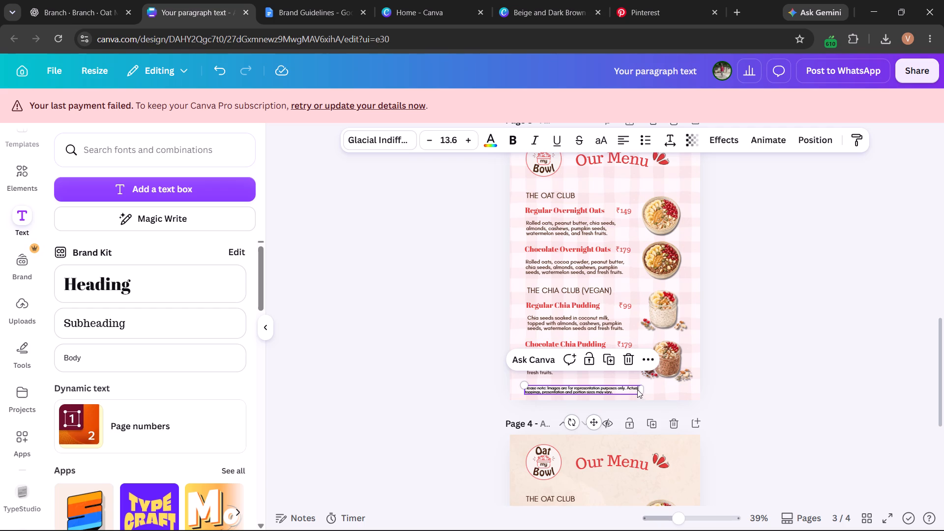
drag(640, 395, 625, 389)
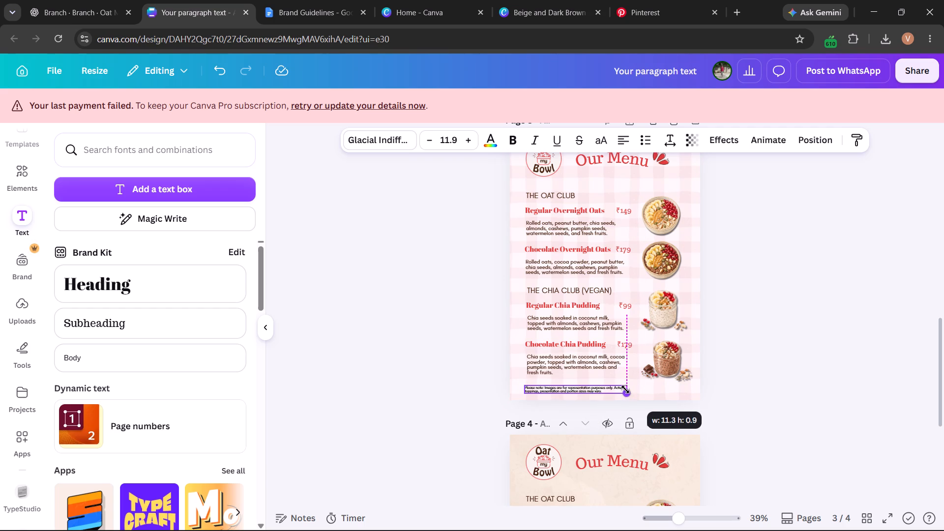
drag(625, 389, 617, 387)
Set the "Please note" disclaimer at the bottom of the beige menu on page 4 to font size 11.
scroll(618, 386, down, 3)
click(584, 452)
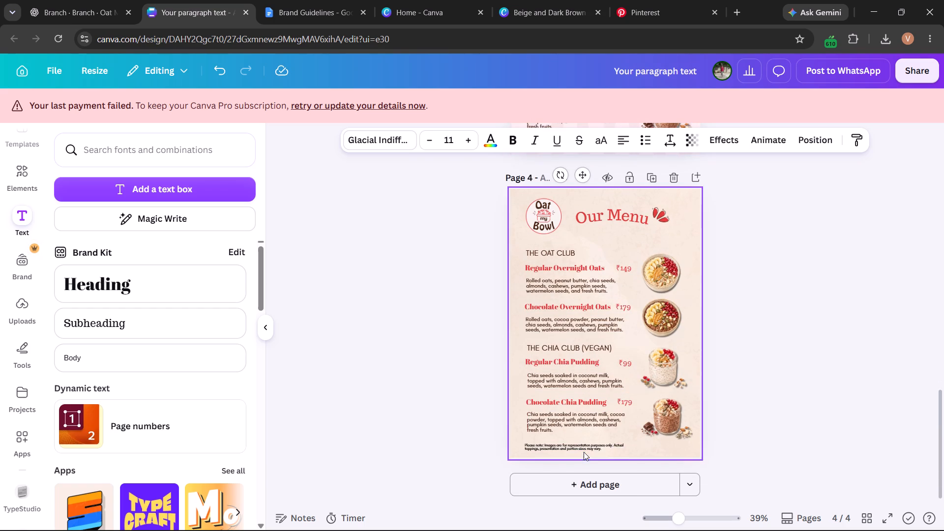
click(584, 448)
scroll(584, 447, up, 2)
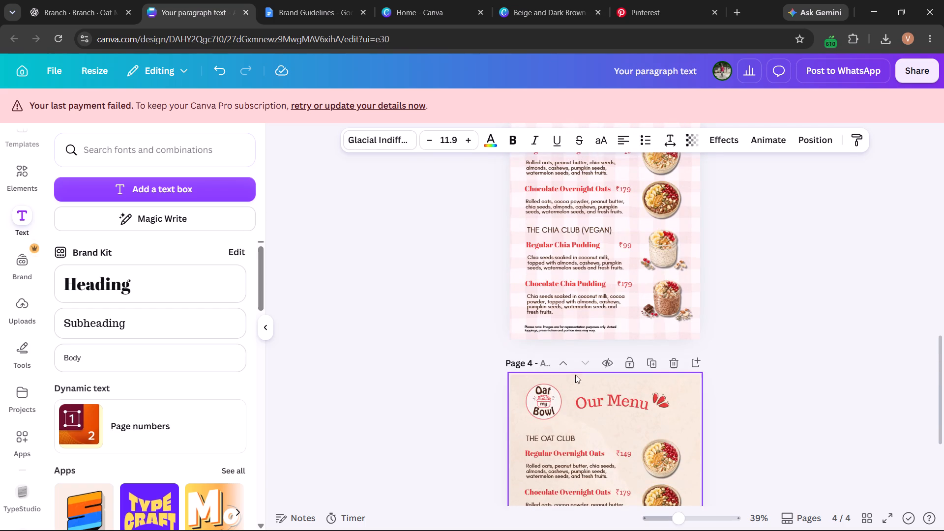
scroll(602, 355, down, 3)
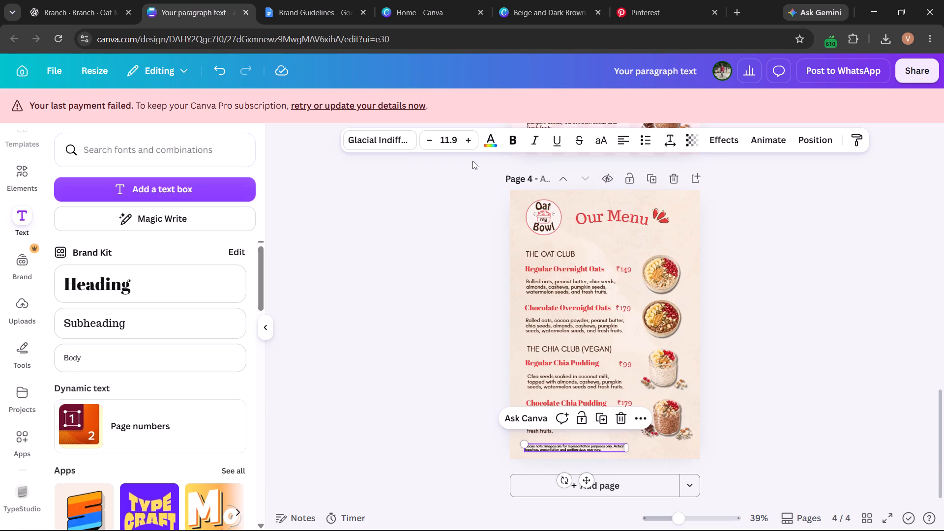
click(450, 142)
text(11)
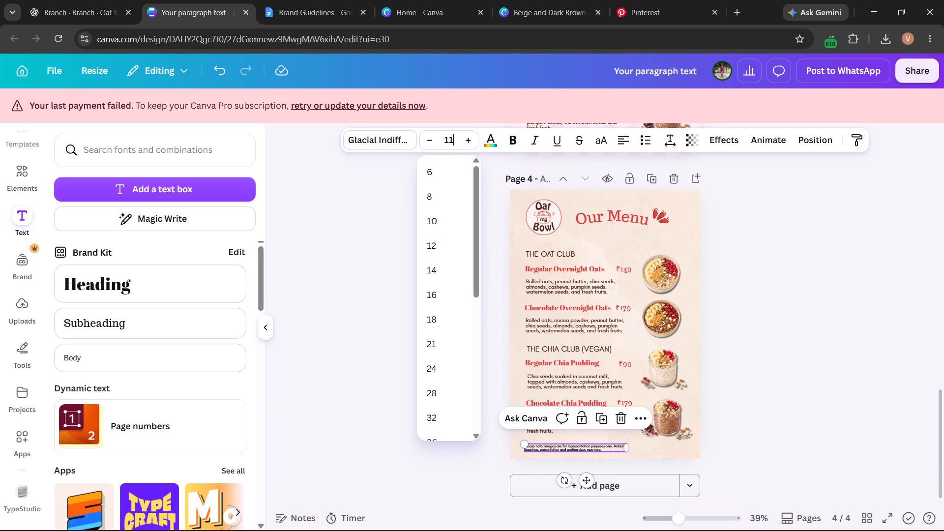
key(Return)
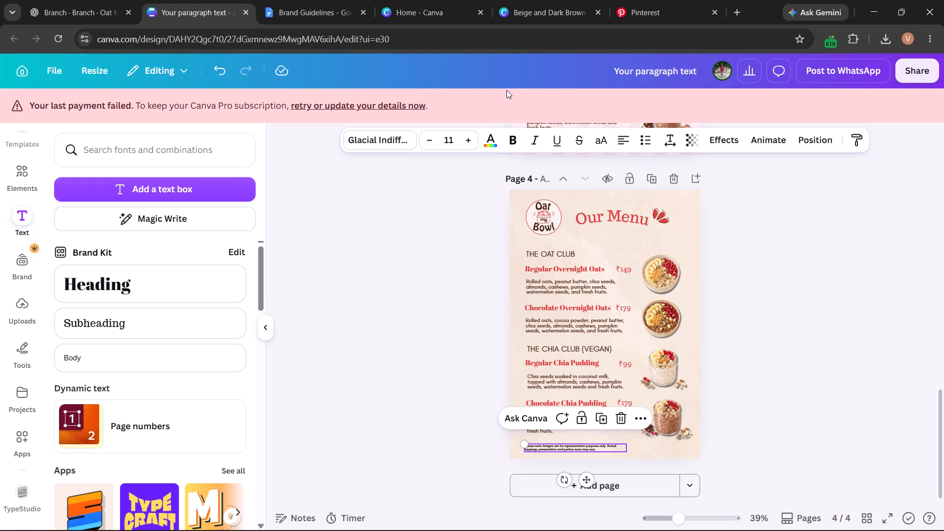
Nudge the Chocolate Chia Pudding image slightly left, closer to its price, on page 4 and then on page 3.
drag(675, 432, 675, 431)
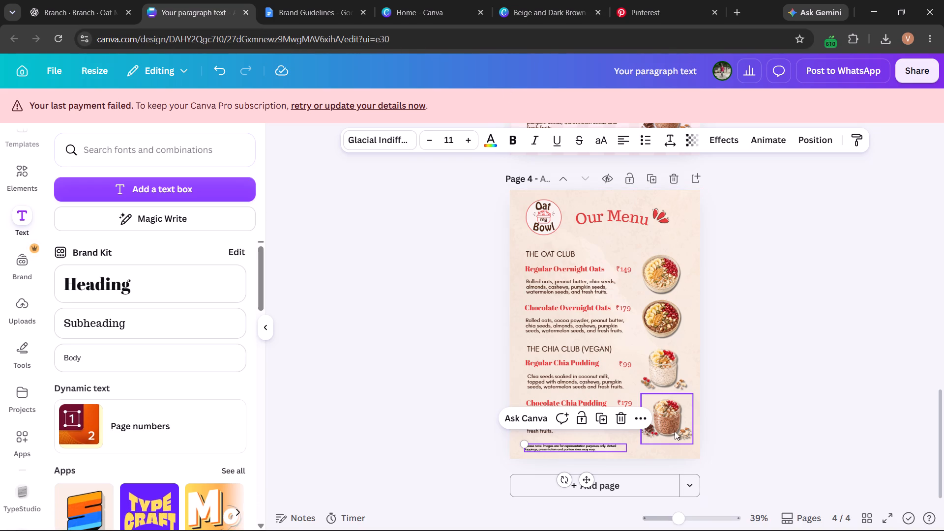
drag(675, 431, 670, 432)
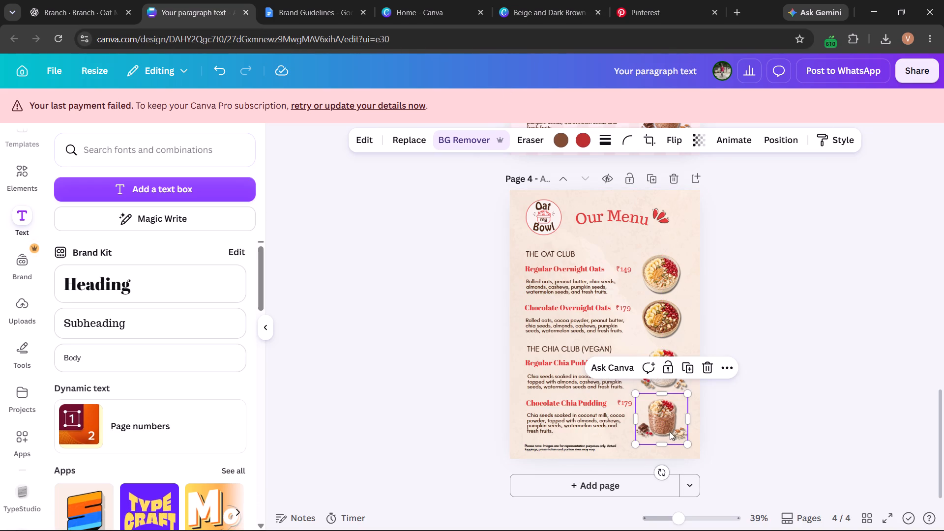
scroll(694, 424, up, 3)
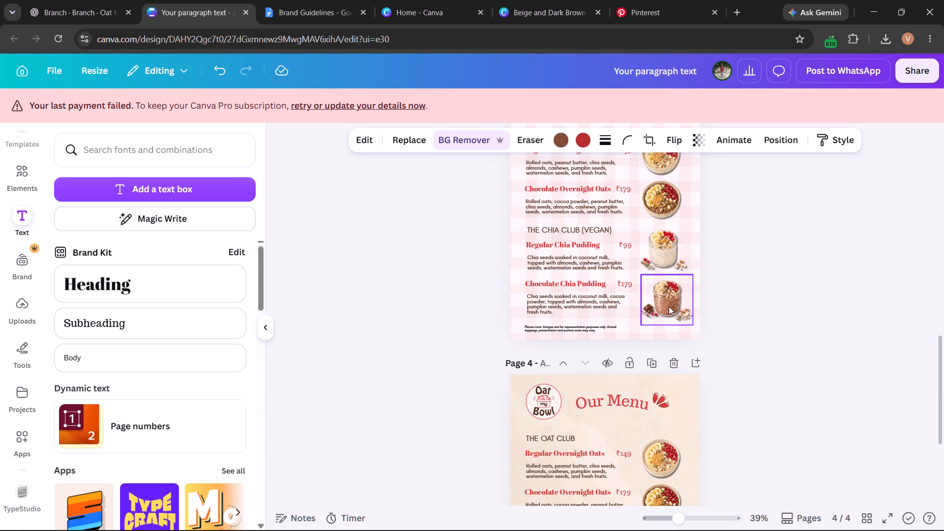
click(669, 306)
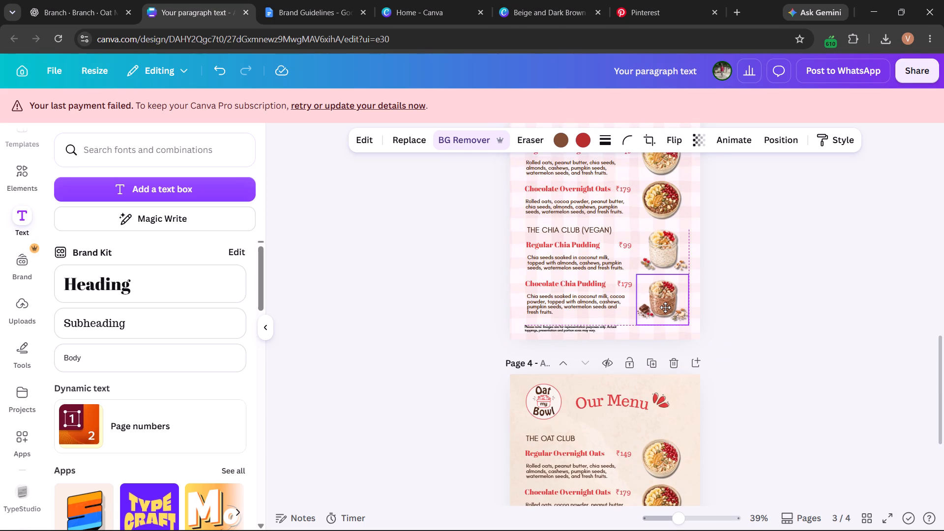
drag(703, 314, 722, 333)
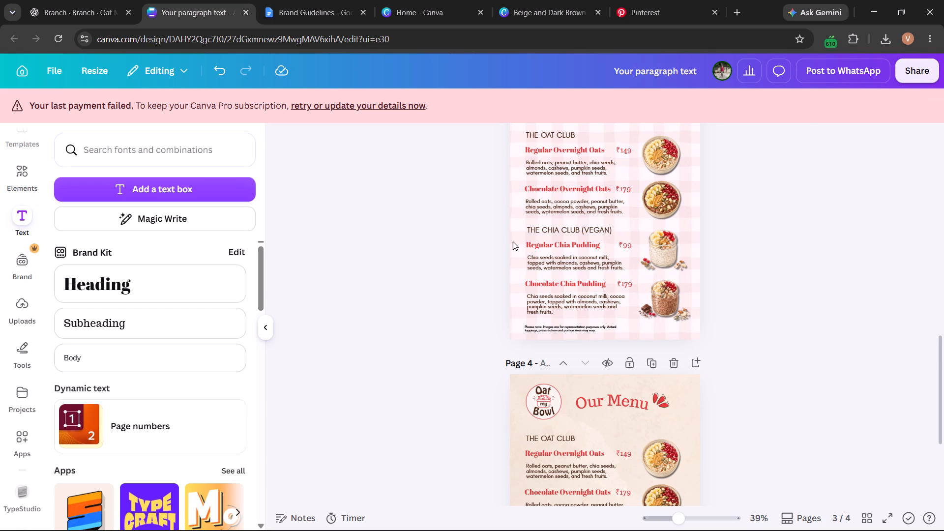
Add a straight black line to the pink gingham menu on page 3.
scroll(845, 285, up, 1)
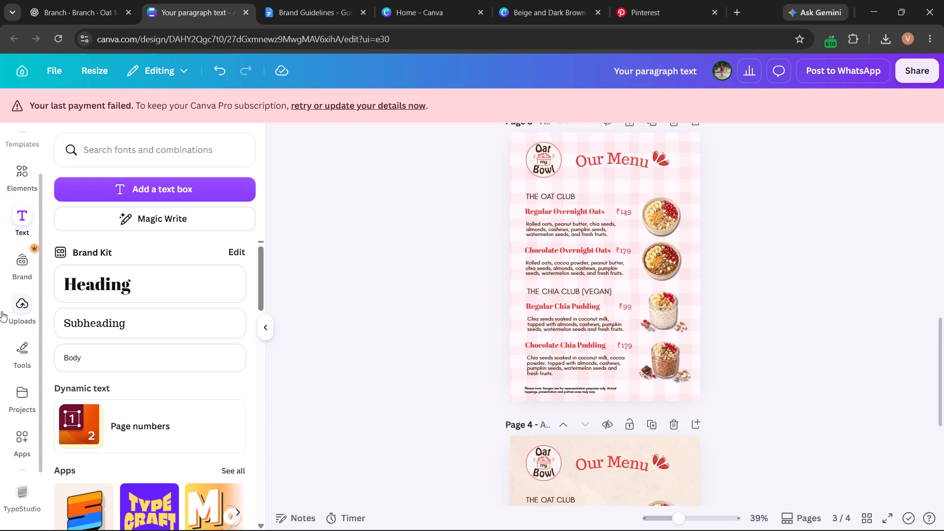
click(13, 348)
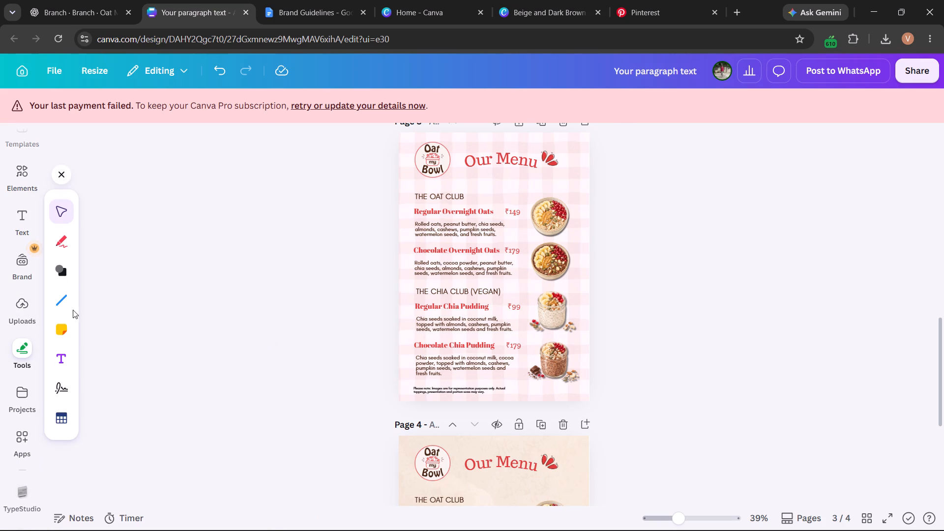
click(64, 306)
click(96, 289)
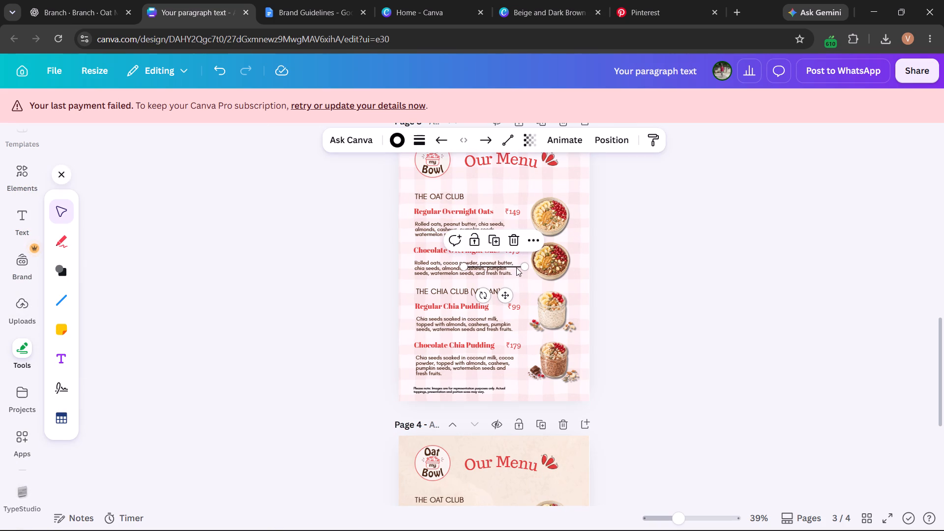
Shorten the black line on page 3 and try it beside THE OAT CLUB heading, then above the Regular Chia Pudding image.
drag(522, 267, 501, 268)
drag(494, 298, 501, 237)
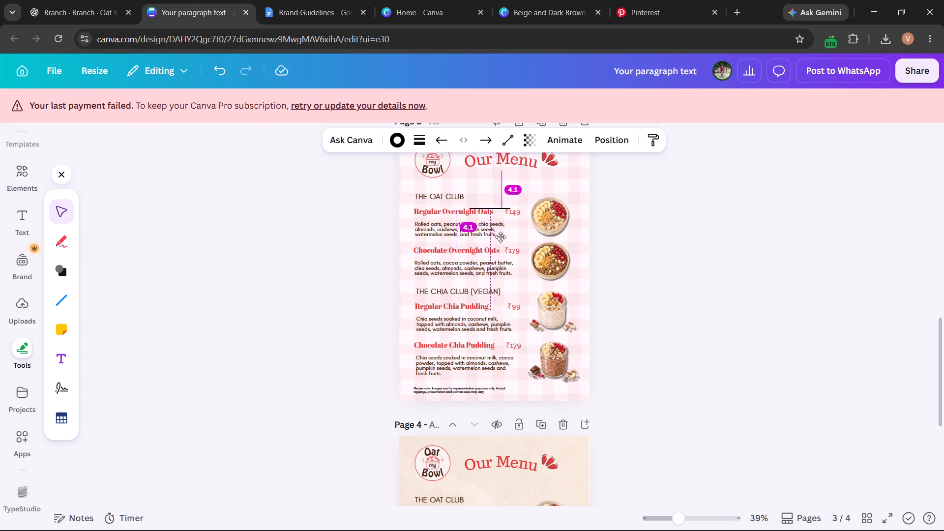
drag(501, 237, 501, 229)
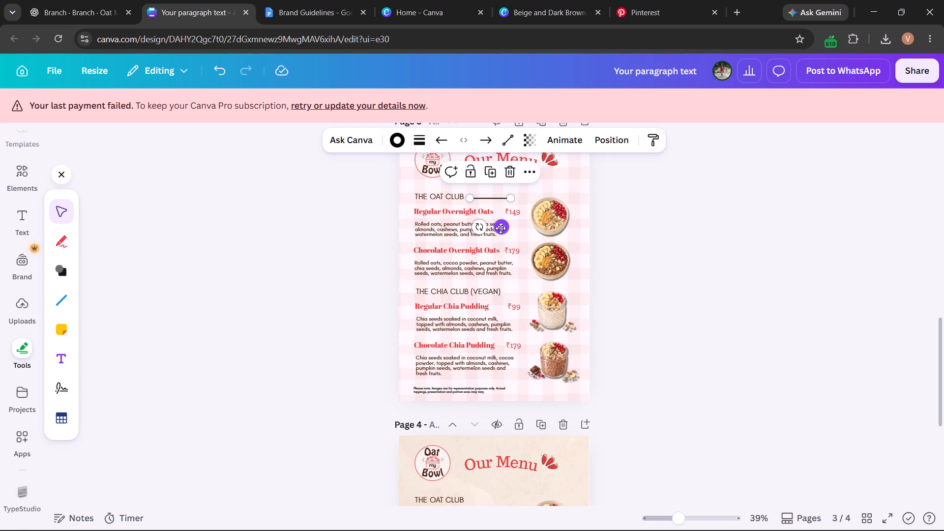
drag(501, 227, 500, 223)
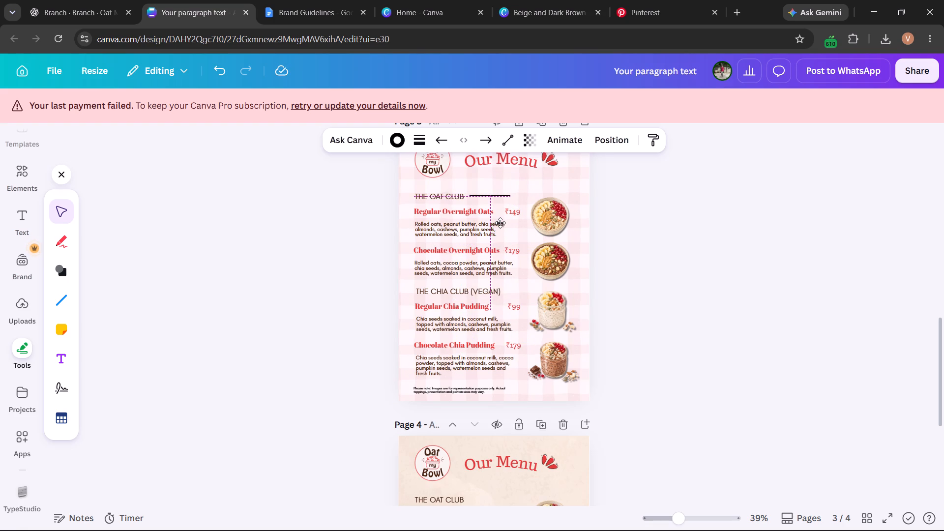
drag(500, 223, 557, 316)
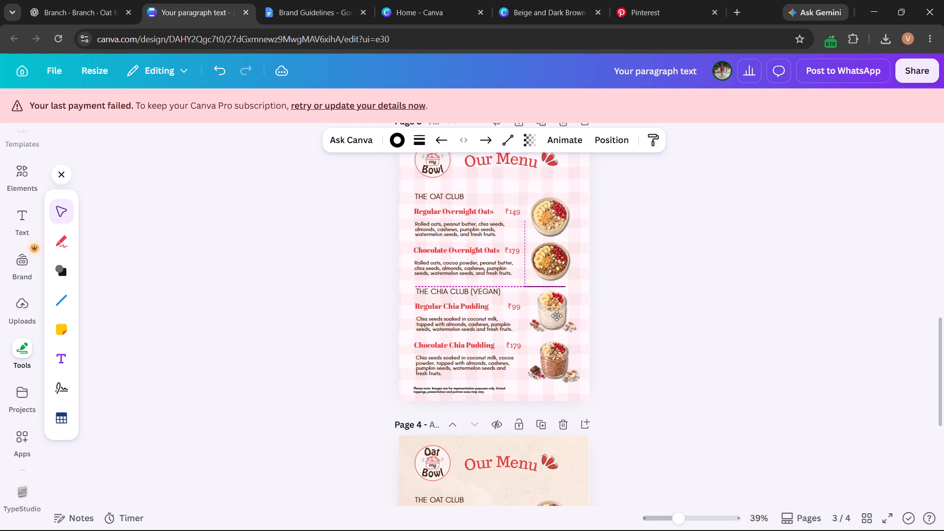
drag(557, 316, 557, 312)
Delete the black line from the pink gingham menu on page 3.
key(Delete)
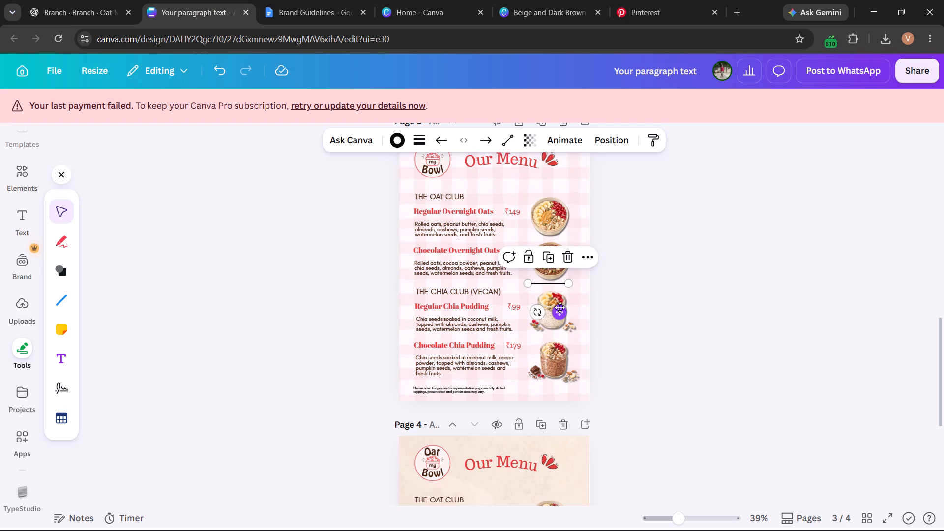